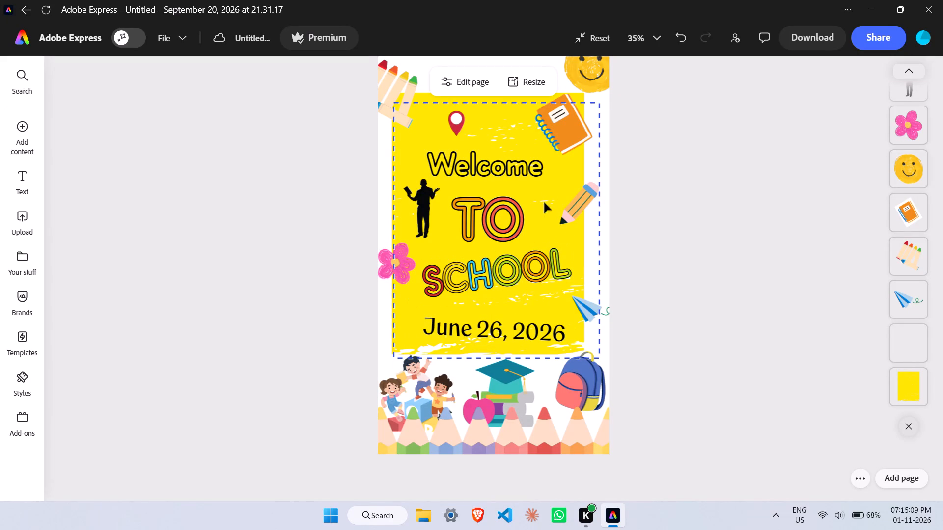
Reposition the "Welcome" heading slightly higher and centred above "TO" on the yellow panel.
{"action": "left_click", "coordinate": [526, 175]}
{"action": "left_click_drag", "start_coordinate": [513, 171], "coordinate": [506, 161]}
{"action": "left_click_drag", "start_coordinate": [506, 161], "coordinate": [514, 166]}
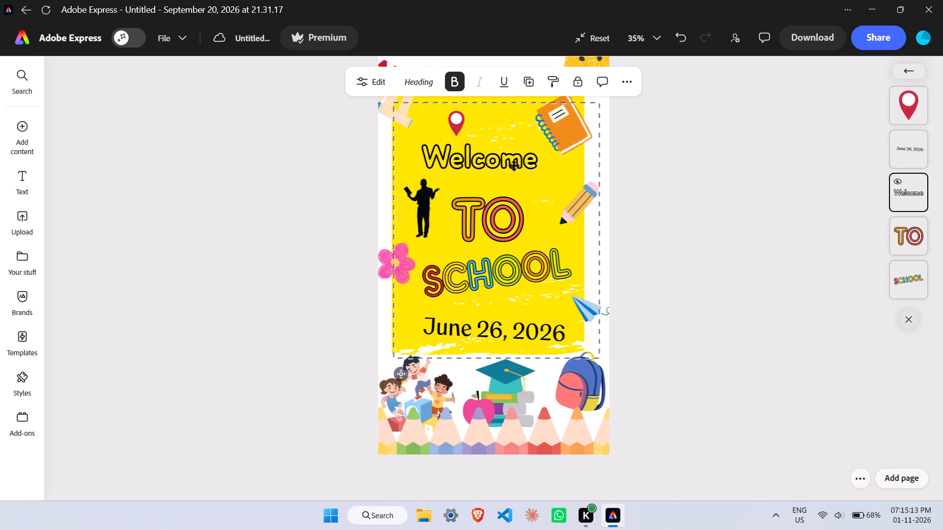
{"action": "left_click_drag", "start_coordinate": [514, 166], "coordinate": [523, 165]}
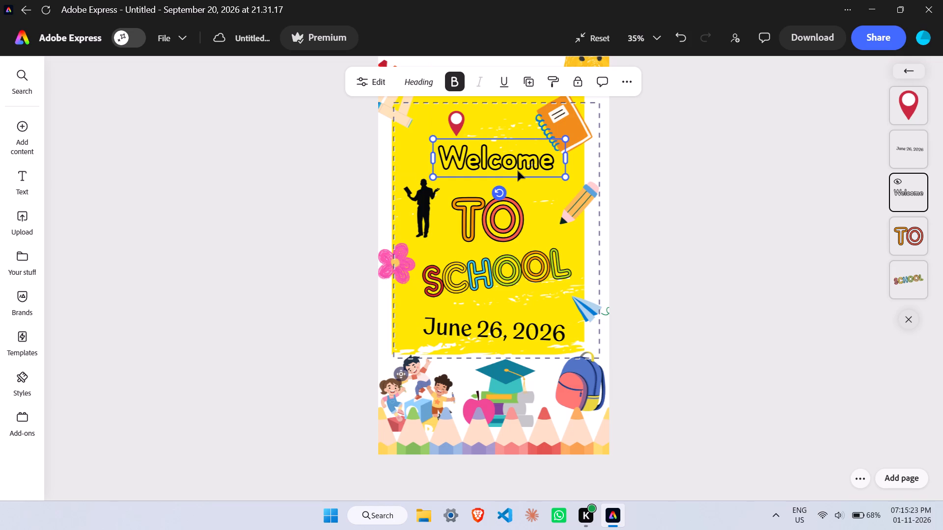
{"action": "left_click_drag", "start_coordinate": [518, 171], "coordinate": [515, 173]}
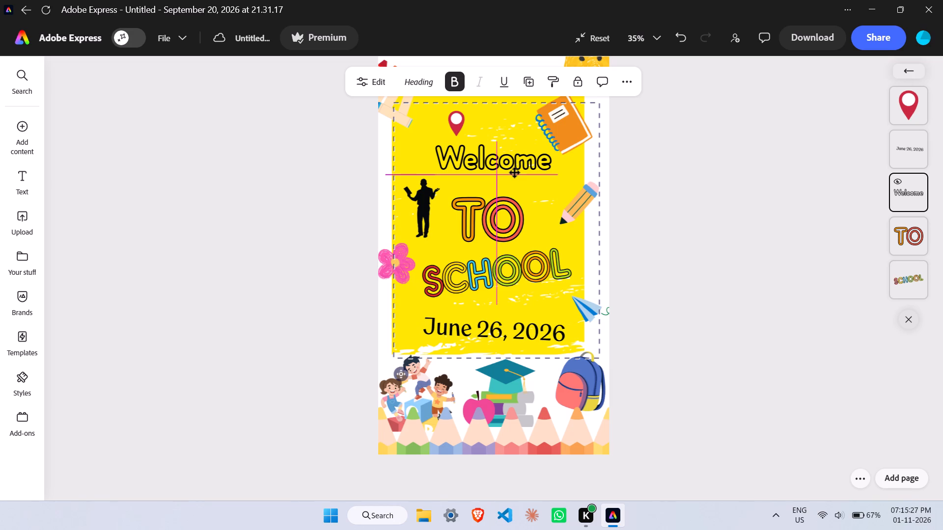
{"action": "left_click_drag", "start_coordinate": [515, 173], "coordinate": [507, 174]}
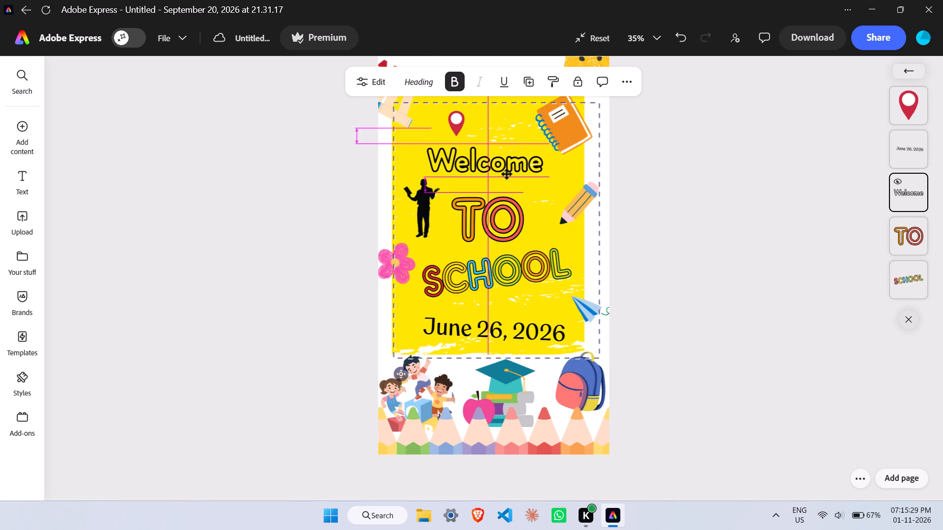
{"action": "left_click_drag", "start_coordinate": [507, 174], "coordinate": [513, 171]}
Move the whole grouped text block with the location pin slightly down and to the left on the poster.
{"action": "left_click", "coordinate": [563, 137]}
{"action": "left_click", "coordinate": [579, 132]}
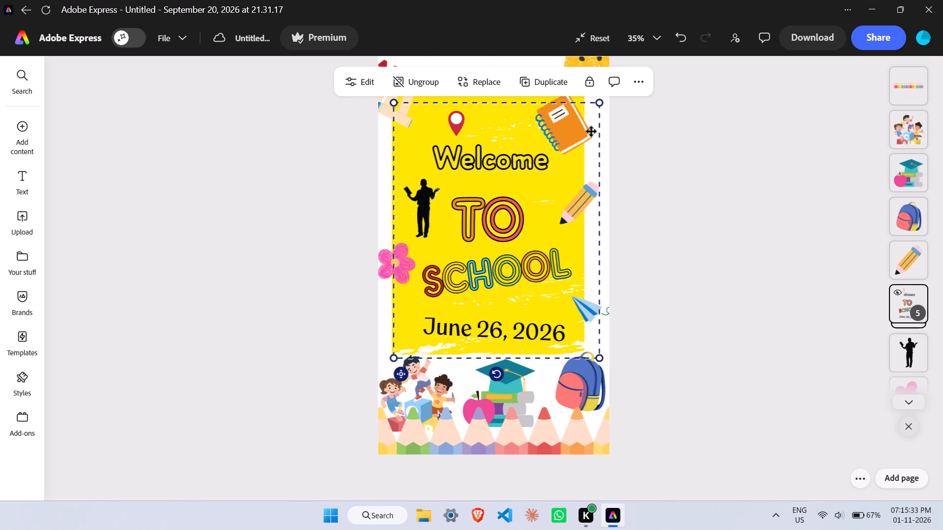
{"action": "left_click", "coordinate": [592, 130]}
{"action": "left_click_drag", "start_coordinate": [593, 130], "coordinate": [589, 138]}
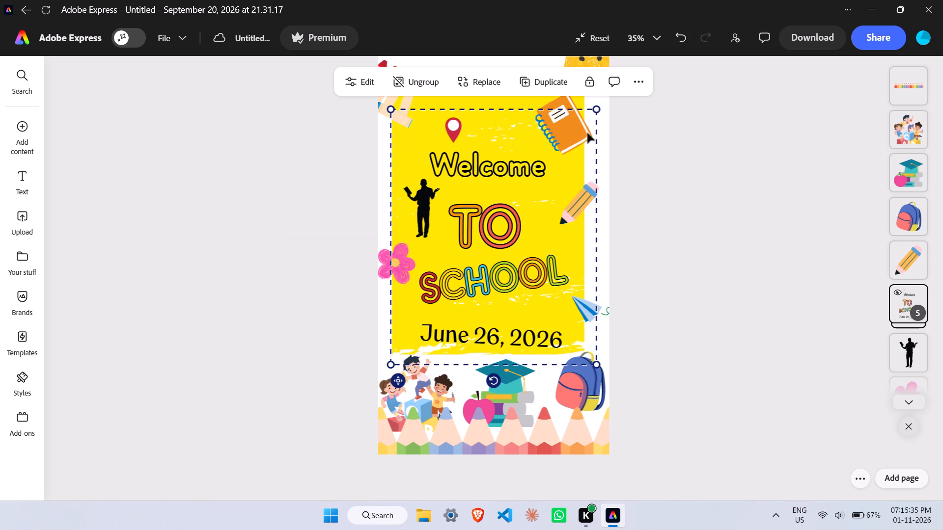
Move the orange notebook to the right so it overlaps the yellow panel's upper-right corner.
{"action": "left_click", "coordinate": [574, 106]}
{"action": "scroll", "coordinate": [629, 176], "scroll_direction": "up", "scroll_amount": 2}
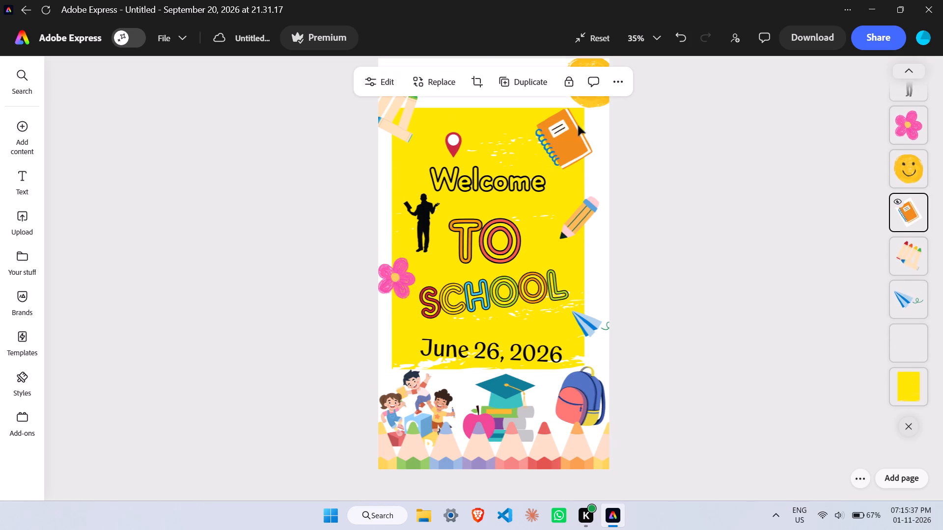
{"action": "left_click", "coordinate": [564, 112]}
{"action": "left_click", "coordinate": [547, 117]}
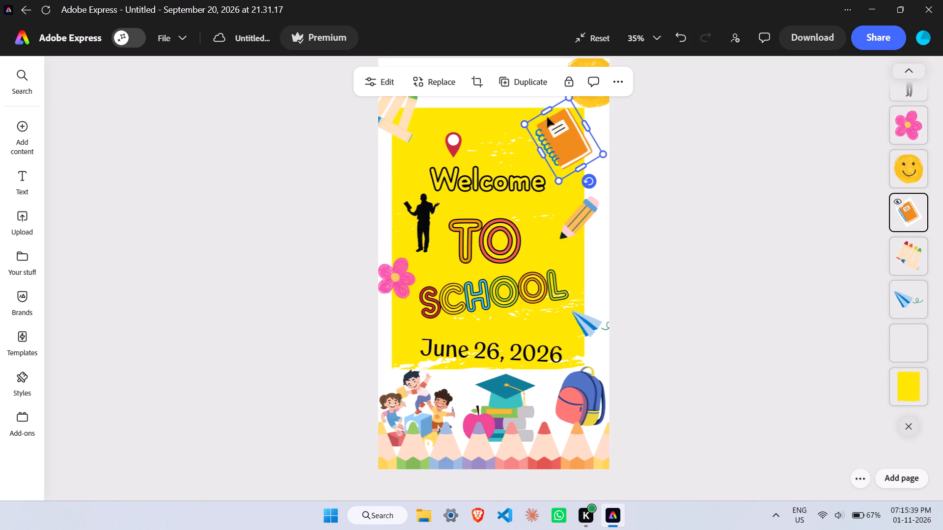
{"action": "left_click_drag", "start_coordinate": [547, 117], "coordinate": [565, 119]}
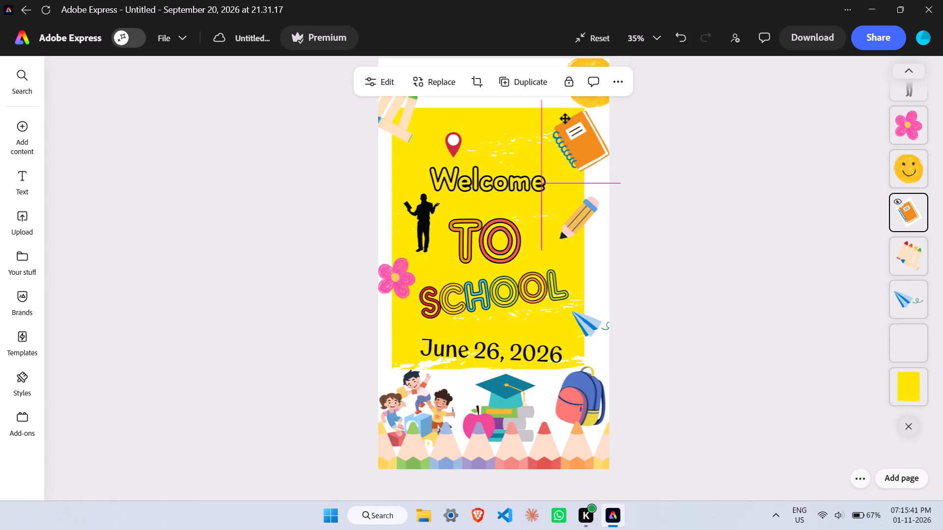
{"action": "left_click_drag", "start_coordinate": [565, 119], "coordinate": [561, 123]}
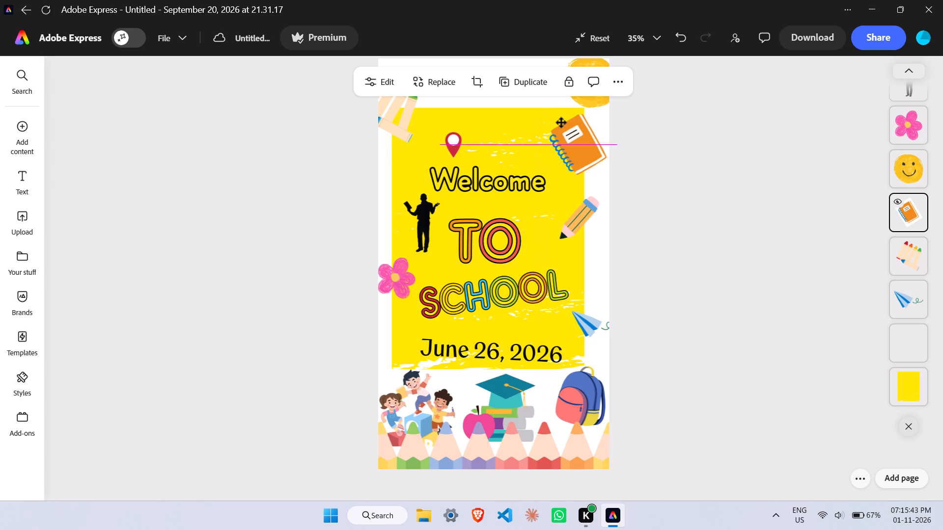
{"action": "left_click_drag", "start_coordinate": [561, 123], "coordinate": [561, 121]}
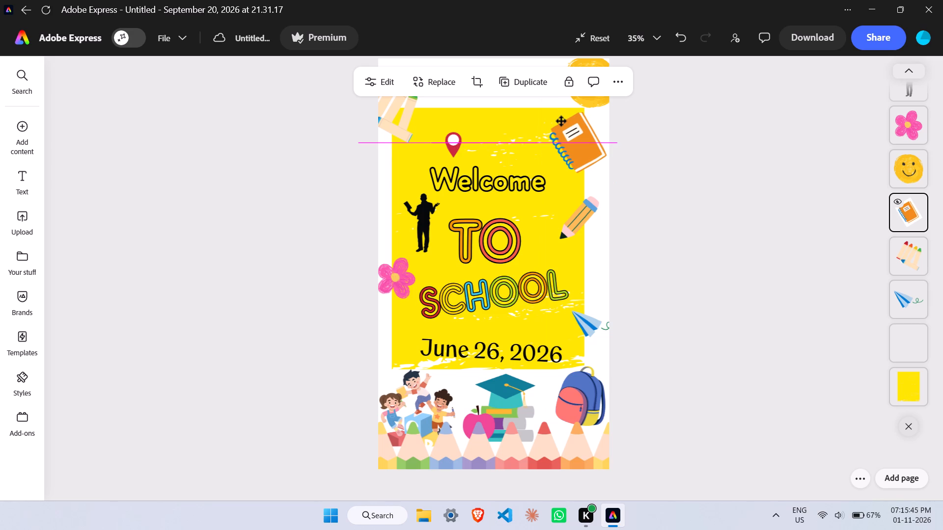
{"action": "left_click_drag", "start_coordinate": [561, 121], "coordinate": [561, 116]}
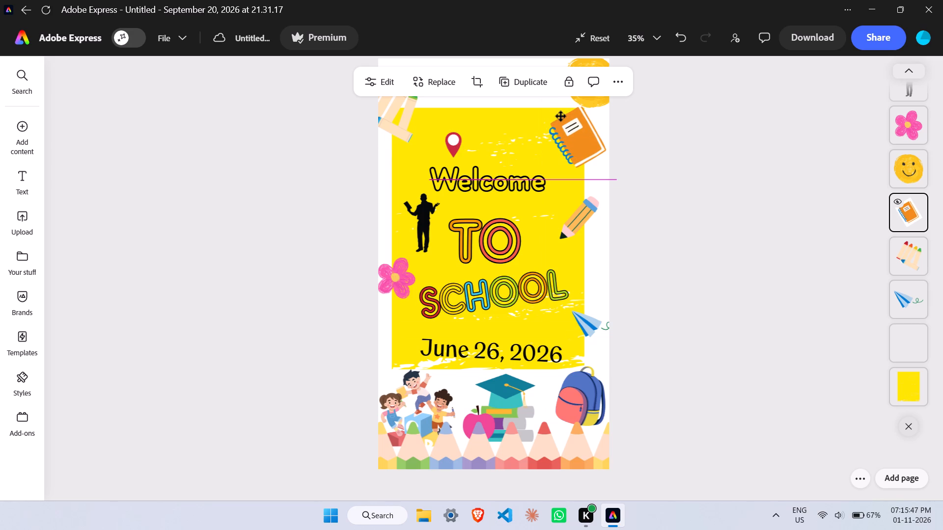
{"action": "left_click_drag", "start_coordinate": [561, 116], "coordinate": [560, 121]}
Spread out the bottom illustrations: graduation-cap book stack and backpack further right, children further left.
{"action": "scroll", "coordinate": [550, 190], "scroll_direction": "down", "scroll_amount": 3}
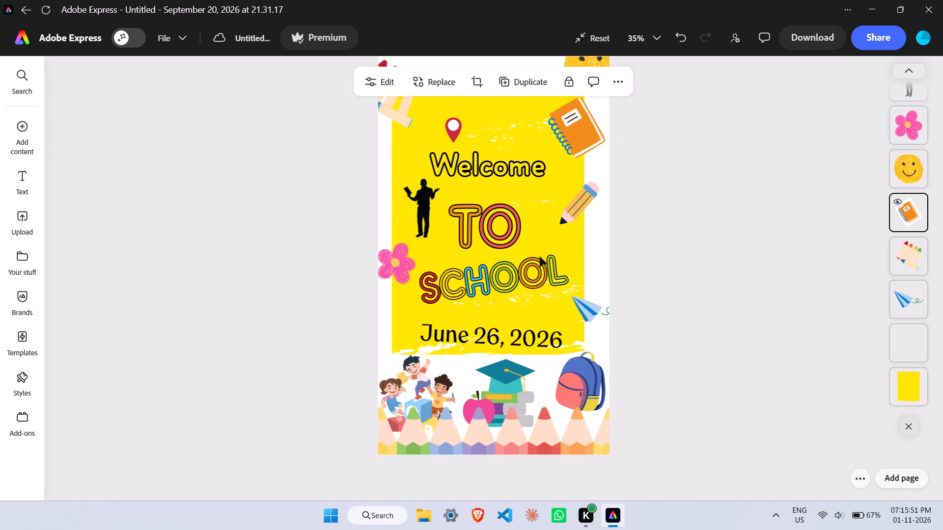
{"action": "left_click_drag", "start_coordinate": [499, 369], "coordinate": [505, 372]}
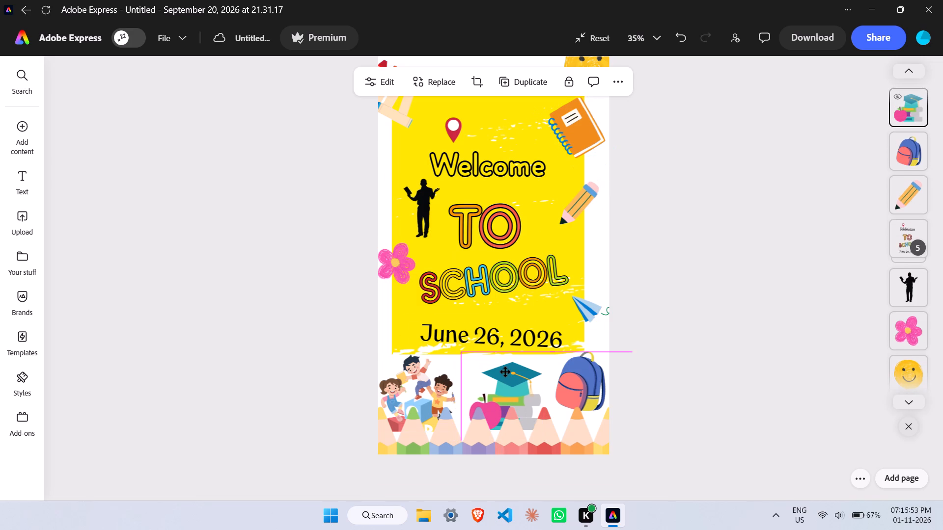
{"action": "left_click_drag", "start_coordinate": [505, 372], "coordinate": [509, 374]}
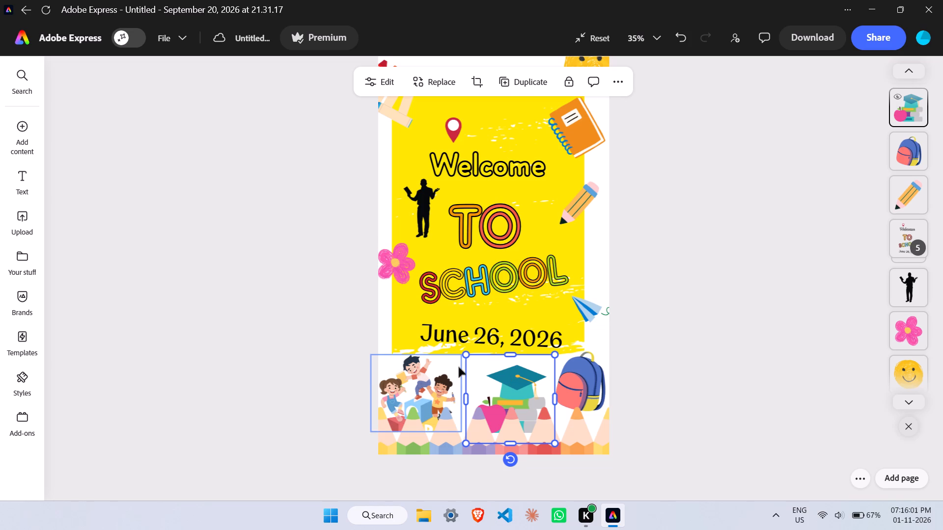
{"action": "left_click", "coordinate": [433, 367]}
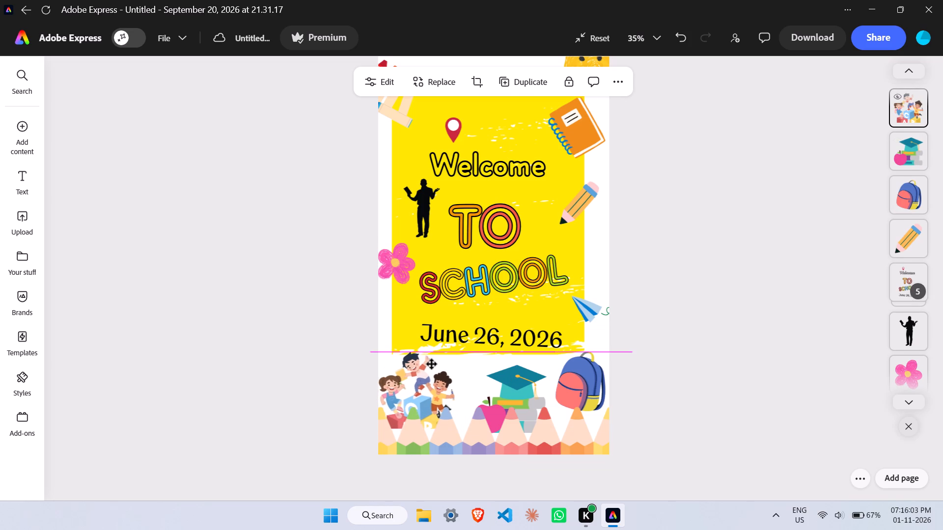
{"action": "left_click_drag", "start_coordinate": [581, 380], "coordinate": [588, 376]}
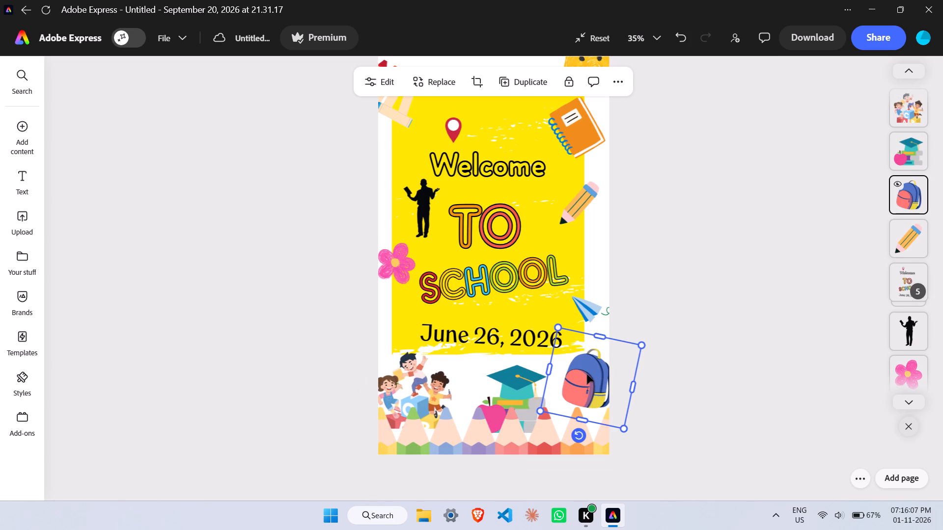
Nudge the blue paper plane slightly up and to the right at the poster's edge.
{"action": "left_click_drag", "start_coordinate": [607, 308], "coordinate": [610, 300]}
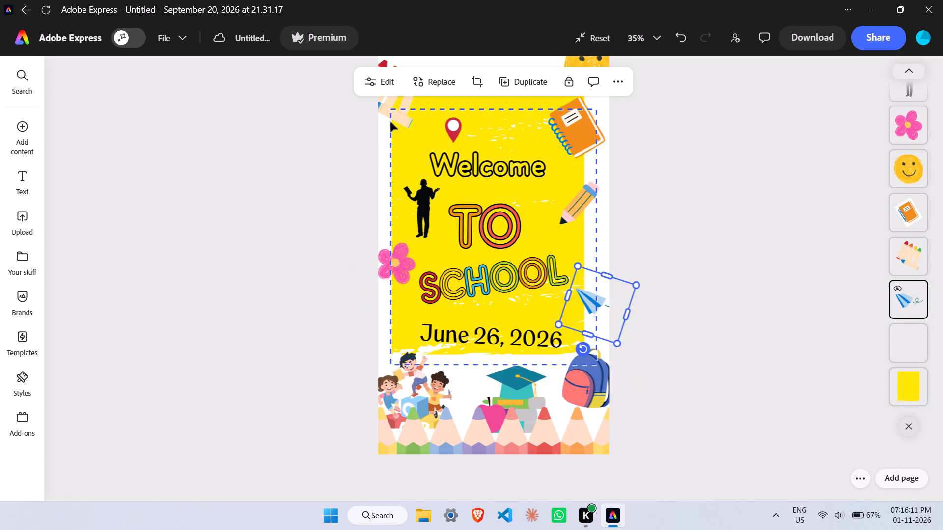
Reposition the coloured pencils graphic at the poster's upper-left corner further up and to the right.
{"action": "left_click_drag", "start_coordinate": [380, 109], "coordinate": [380, 115]}
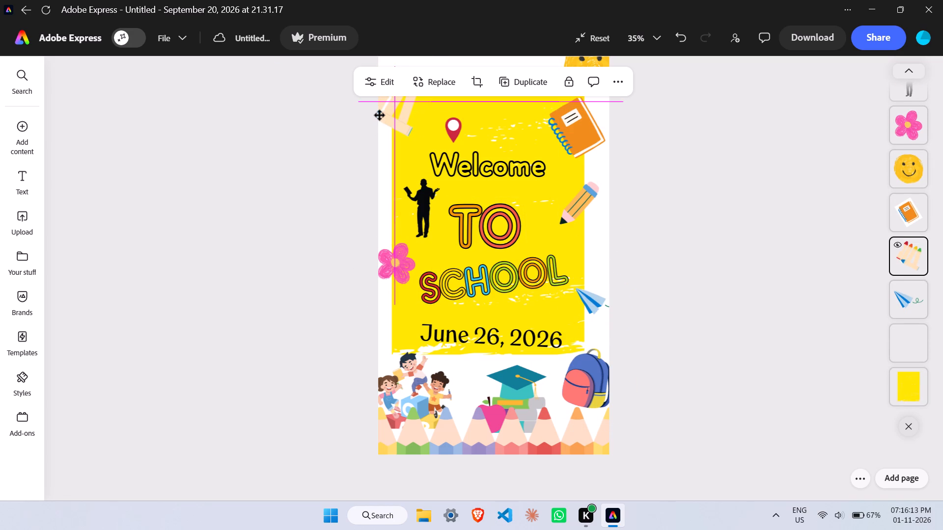
{"action": "left_click_drag", "start_coordinate": [380, 115], "coordinate": [377, 117]}
{"action": "scroll", "coordinate": [463, 225], "scroll_direction": "up", "scroll_amount": 3}
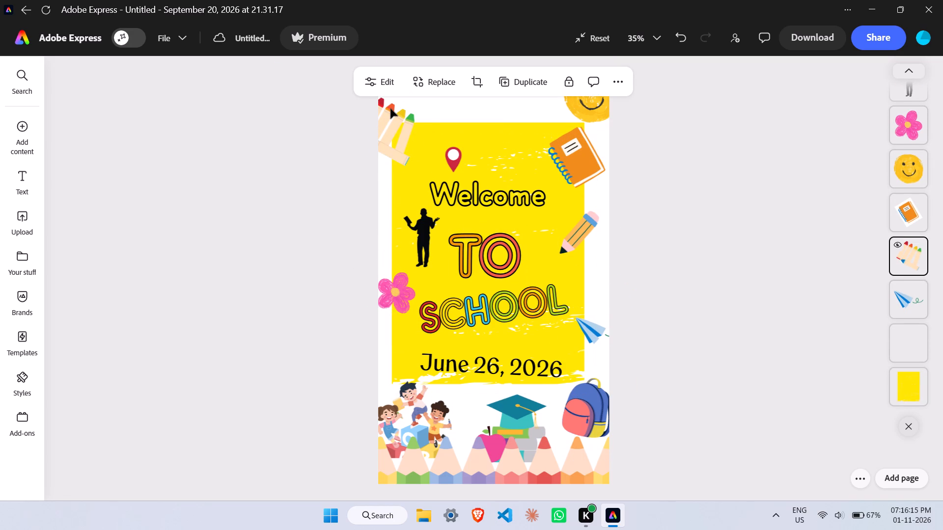
{"action": "left_click_drag", "start_coordinate": [390, 108], "coordinate": [406, 95]}
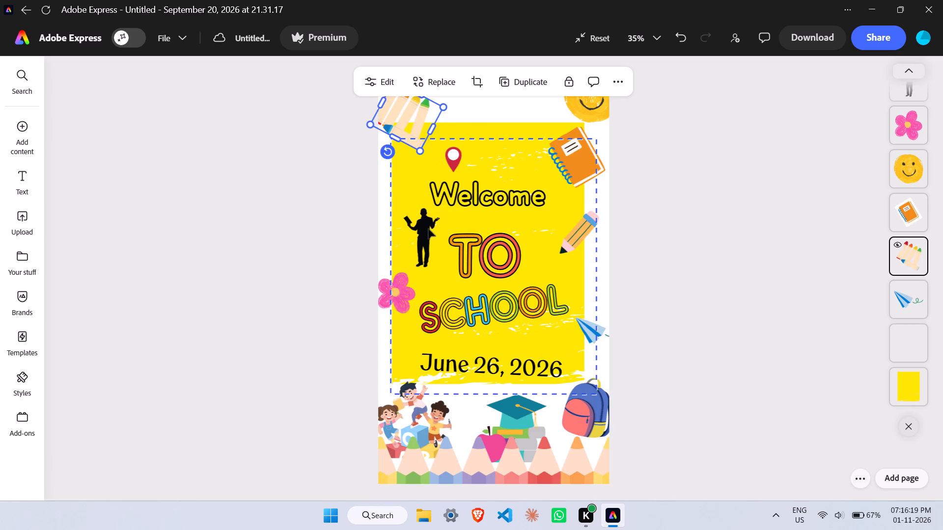
Move the grouped text block slightly up and to the right within the yellow panel.
{"action": "scroll", "coordinate": [428, 281], "scroll_direction": "down", "scroll_amount": 2}
{"action": "left_click", "coordinate": [416, 222]}
{"action": "left_click", "coordinate": [433, 223]}
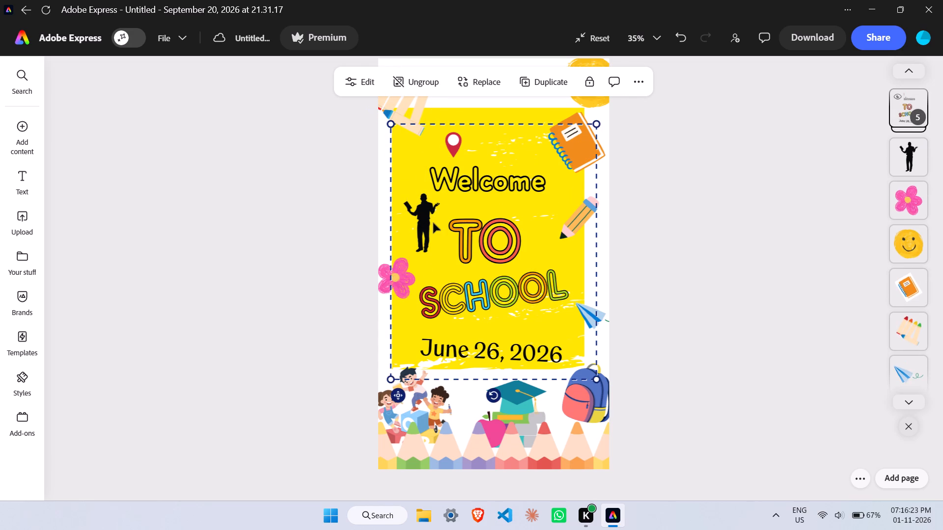
{"action": "left_click_drag", "start_coordinate": [575, 172], "coordinate": [609, 182]}
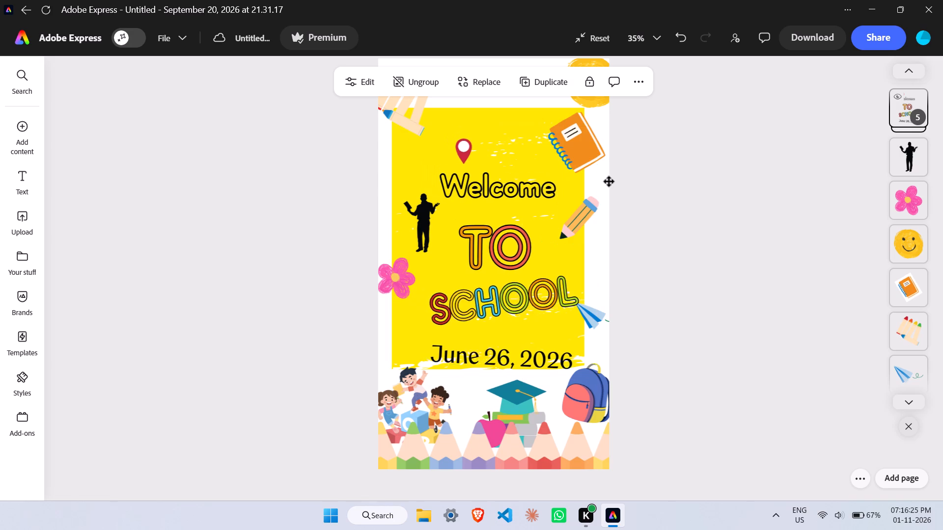
{"action": "left_click_drag", "start_coordinate": [609, 182], "coordinate": [578, 165]}
Send the grouped text block one layer backward, behind the black teacher silhouette.
{"action": "right_click", "coordinate": [577, 173]}
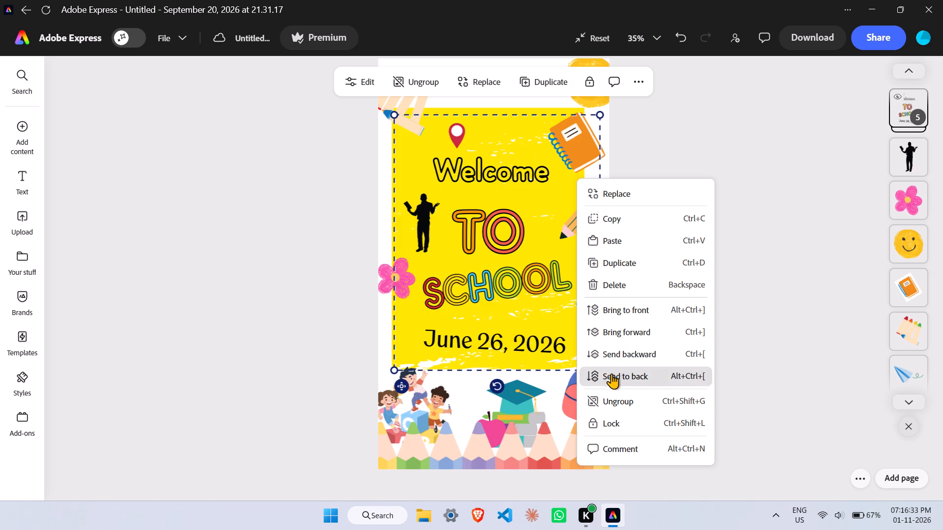
{"action": "left_click", "coordinate": [615, 354]}
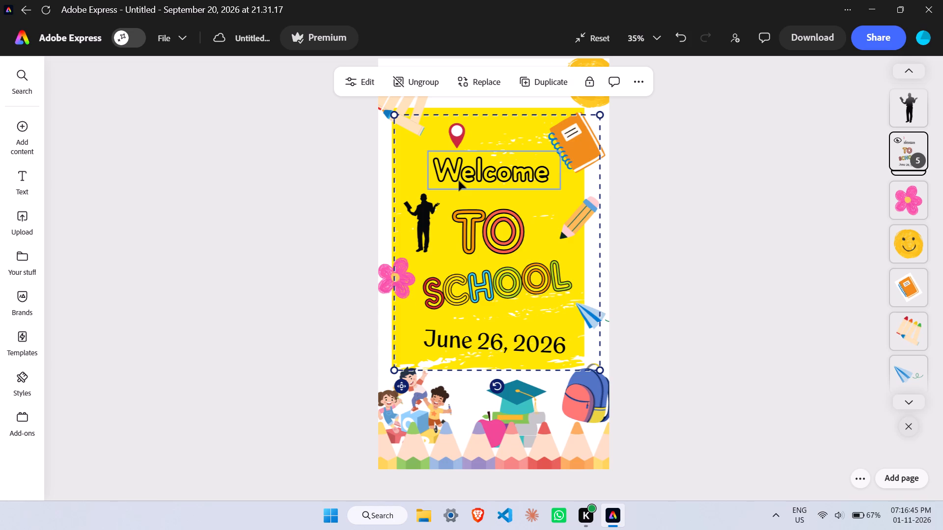
Nudge the grouped text block slightly left and up to centre it on the page.
{"action": "left_click_drag", "start_coordinate": [482, 178], "coordinate": [477, 181]}
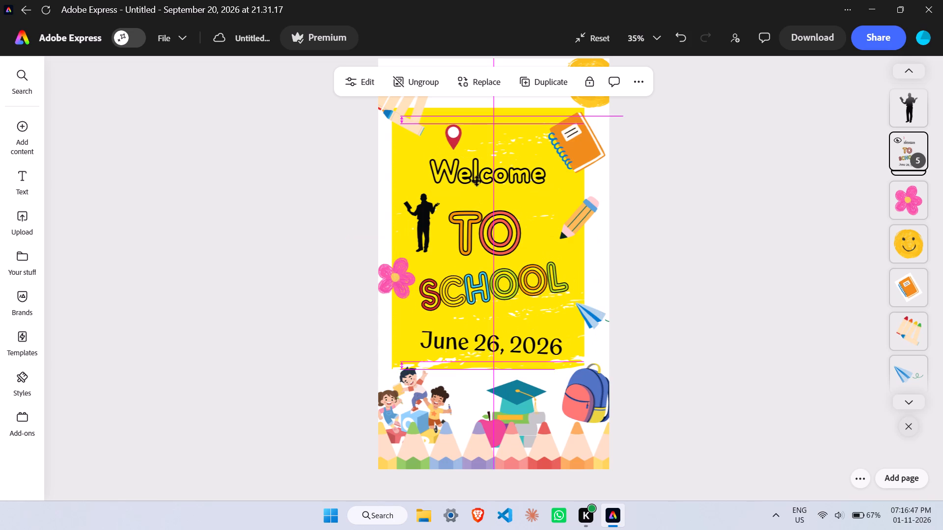
{"action": "left_click_drag", "start_coordinate": [477, 181], "coordinate": [477, 175]}
Move the red location pin left, above the start of "Welcome" near the panel's upper-left corner.
{"action": "left_click", "coordinate": [479, 176]}
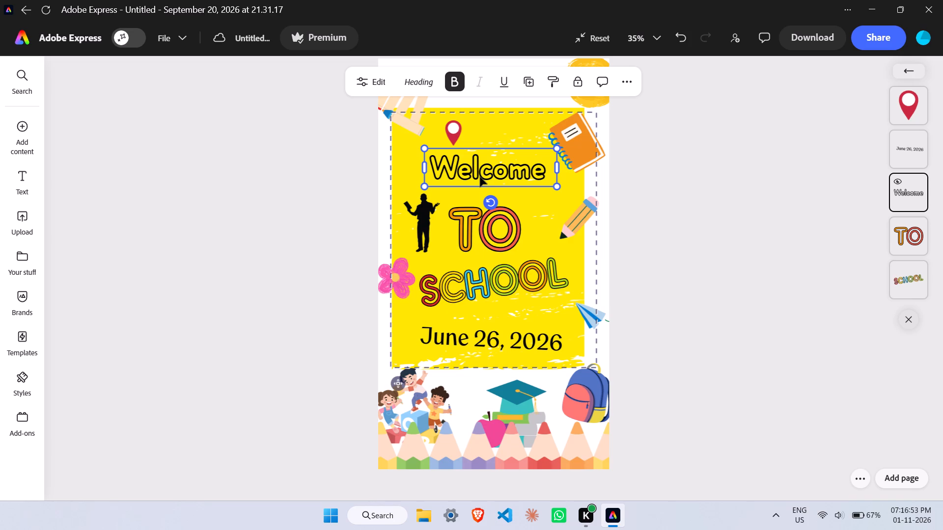
{"action": "left_click", "coordinate": [454, 137]}
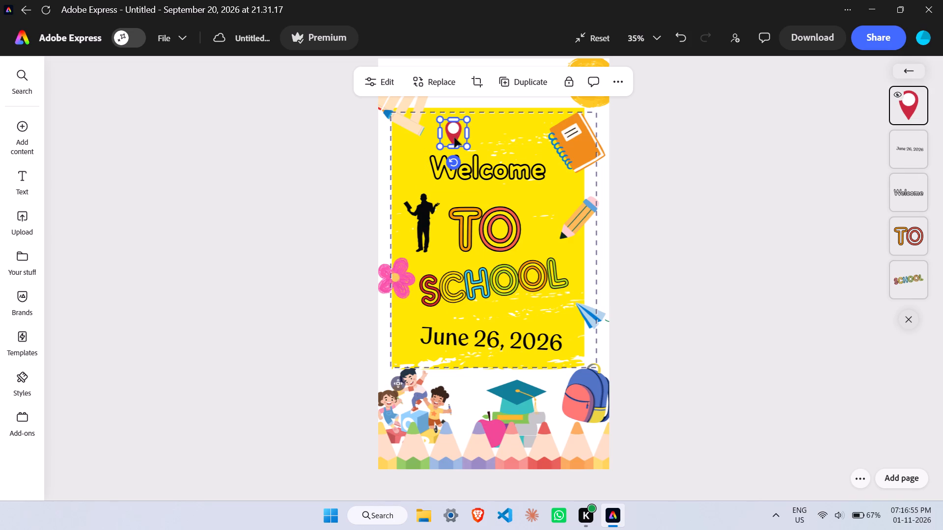
{"action": "left_click_drag", "start_coordinate": [454, 137], "coordinate": [419, 142]}
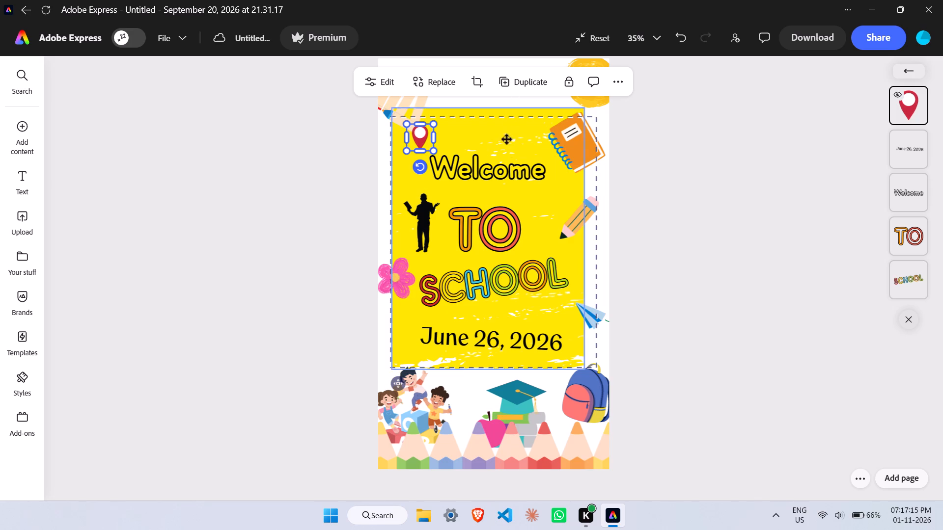
Nudge "Welcome" up and to the left, and "TO" up and to the right.
{"action": "left_click_drag", "start_coordinate": [491, 170], "coordinate": [485, 167]}
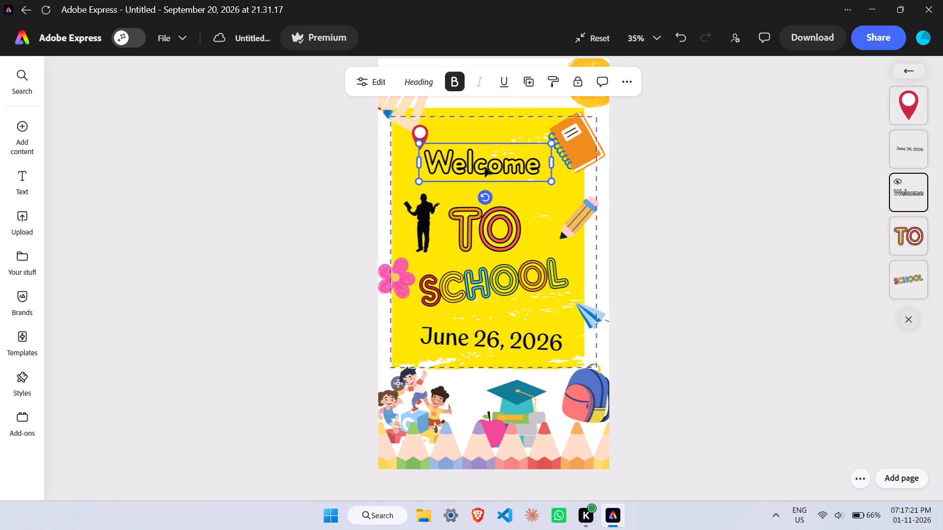
{"action": "left_click_drag", "start_coordinate": [486, 221], "coordinate": [491, 215]}
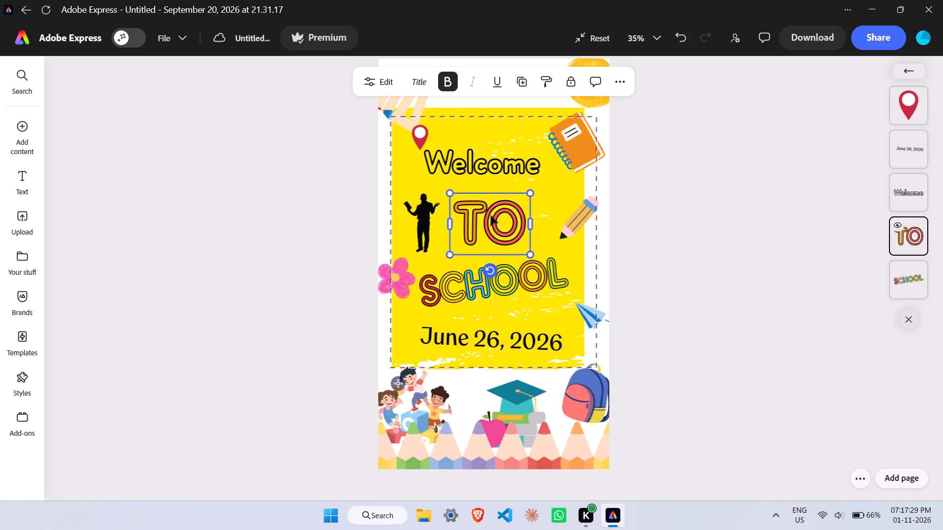
Nudge "SCHOOL" slightly right and down within the text group.
{"action": "left_click", "coordinate": [477, 291]}
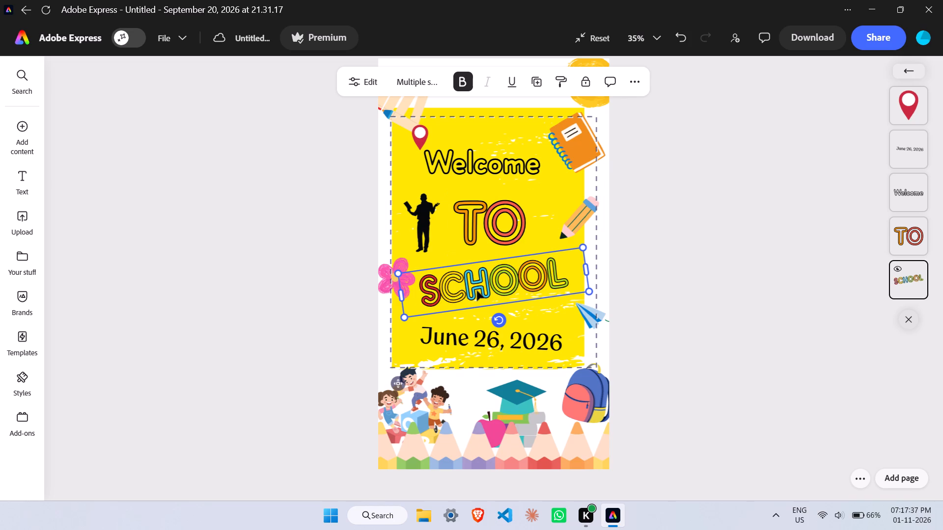
{"action": "left_click", "coordinate": [477, 298]}
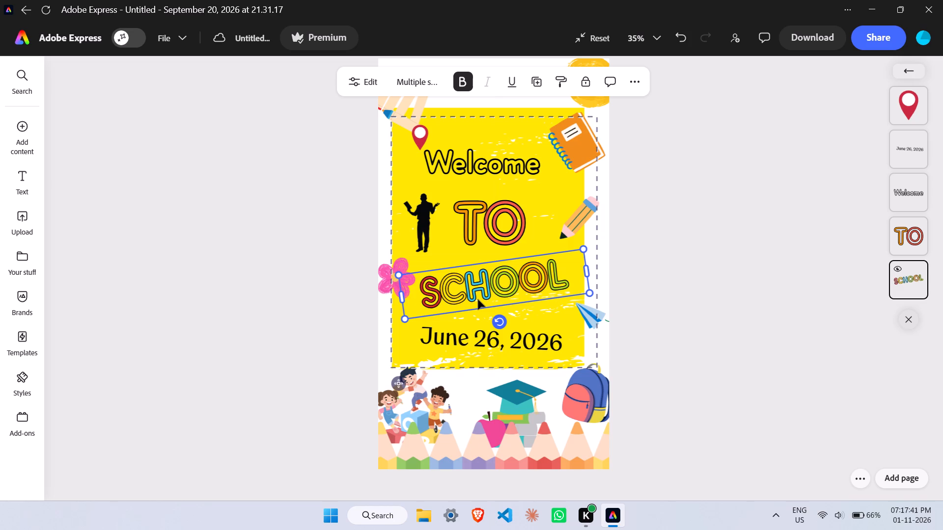
{"action": "left_click_drag", "start_coordinate": [478, 299], "coordinate": [481, 298]}
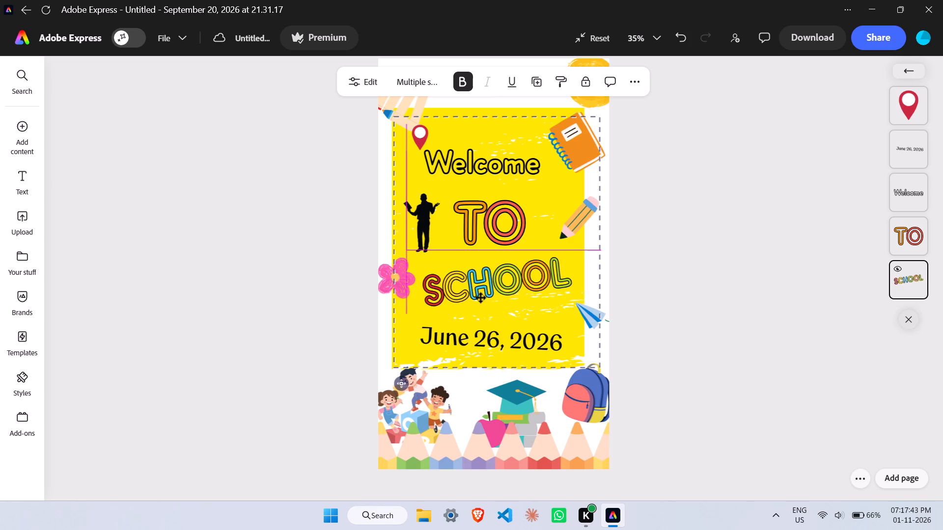
{"action": "left_click_drag", "start_coordinate": [481, 298], "coordinate": [482, 299]}
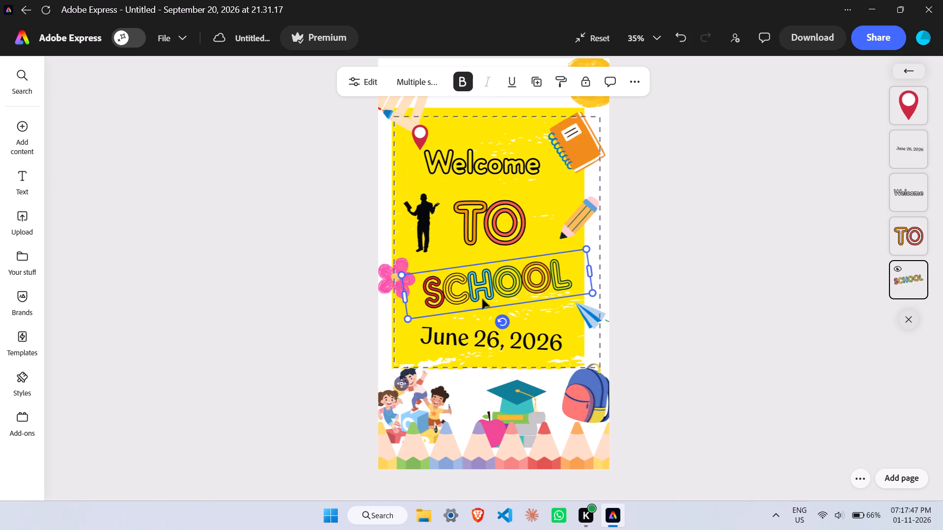
Move the black teacher silhouette up and left, toward the yellow panel's left edge.
{"action": "left_click_drag", "start_coordinate": [436, 240], "coordinate": [425, 224]}
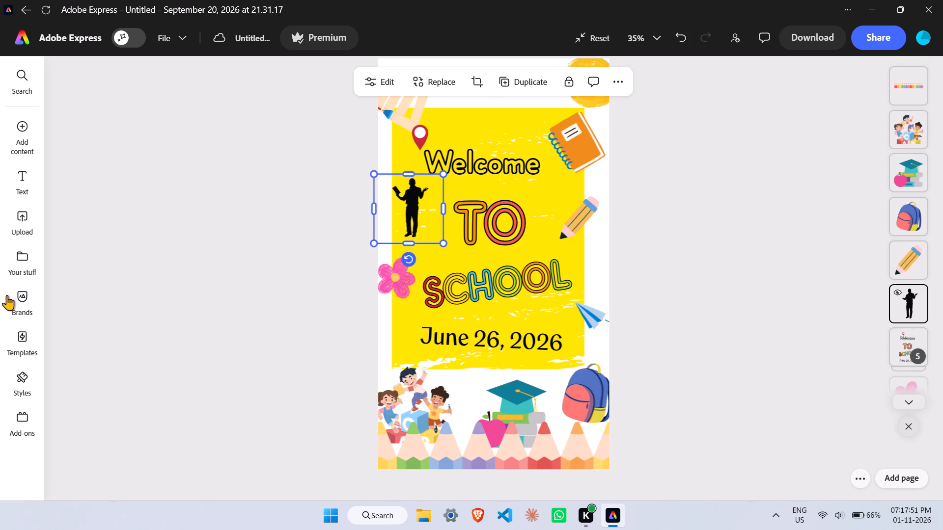
Browse the available templates, styles, own files, uploads, text designs and brand resources for the poster.
{"action": "left_click", "coordinate": [27, 343]}
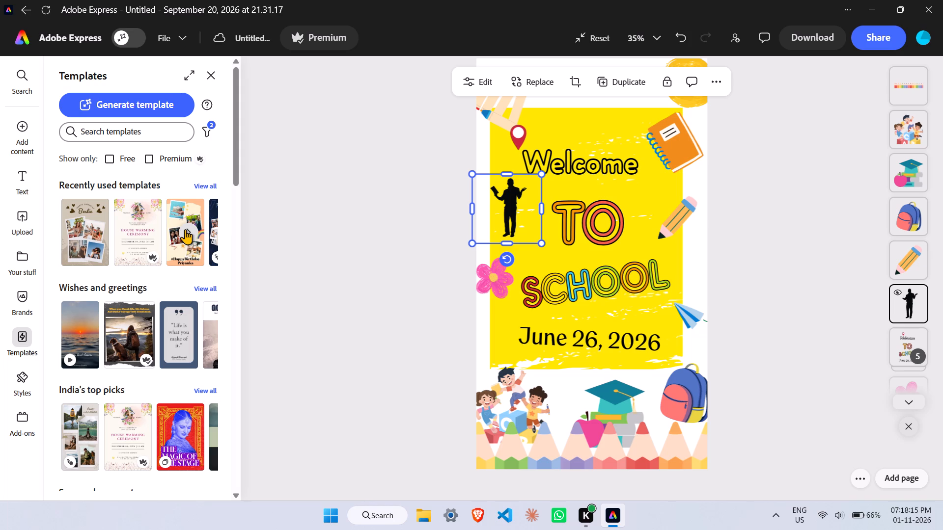
{"action": "scroll", "coordinate": [178, 257], "scroll_direction": "down", "scroll_amount": 1}
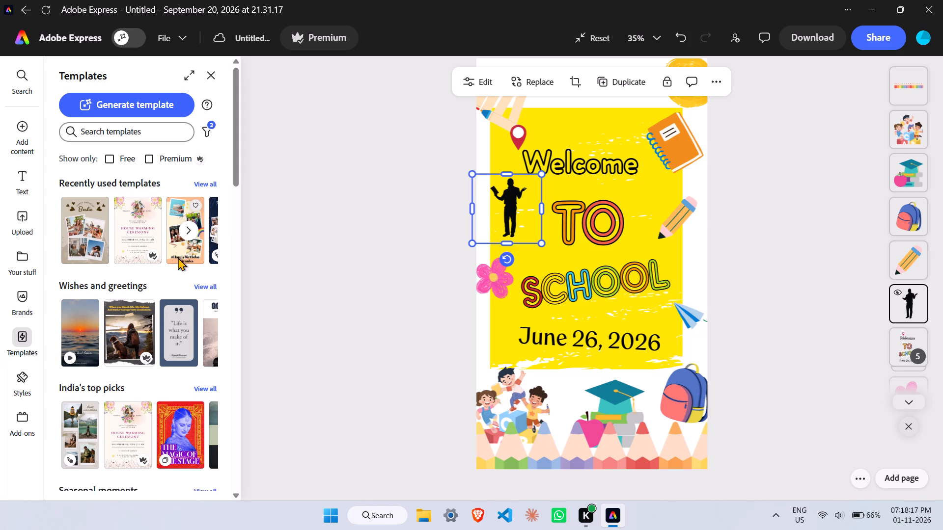
{"action": "scroll", "coordinate": [178, 257], "scroll_direction": "down", "scroll_amount": 1}
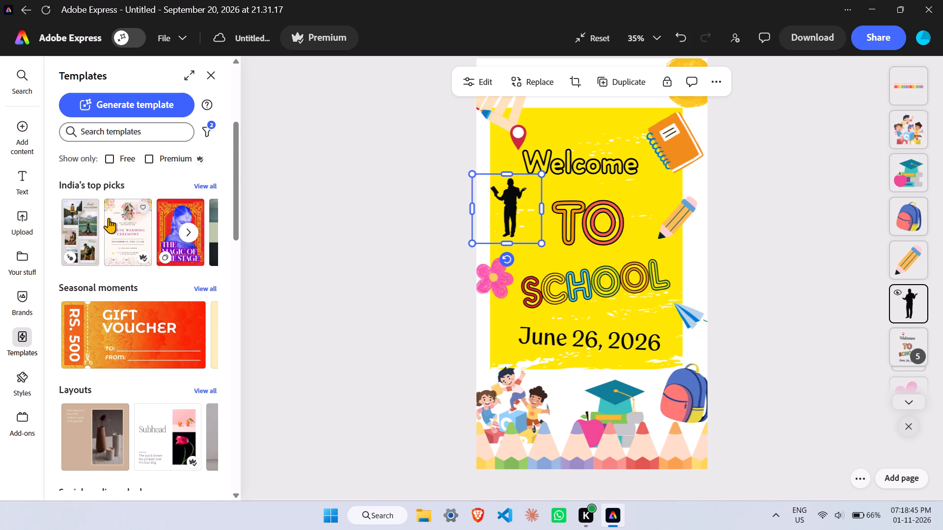
{"action": "scroll", "coordinate": [153, 239], "scroll_direction": "down", "scroll_amount": 2}
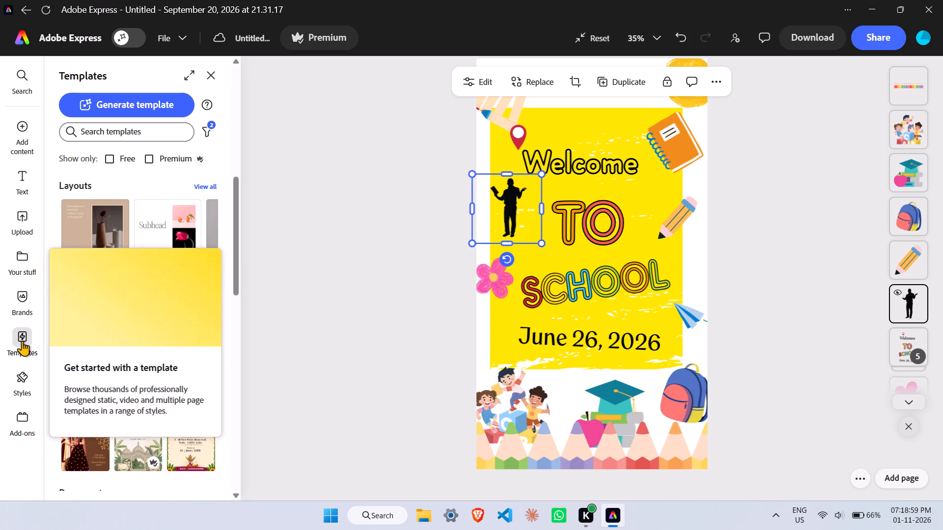
{"action": "right_click_drag", "start_coordinate": [26, 354], "coordinate": [21, 379]}
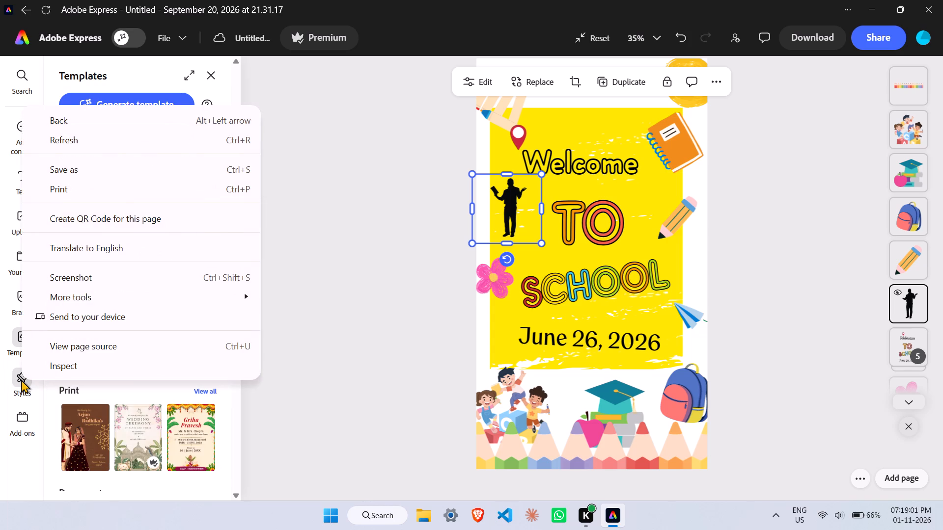
{"action": "left_click", "coordinate": [20, 380]}
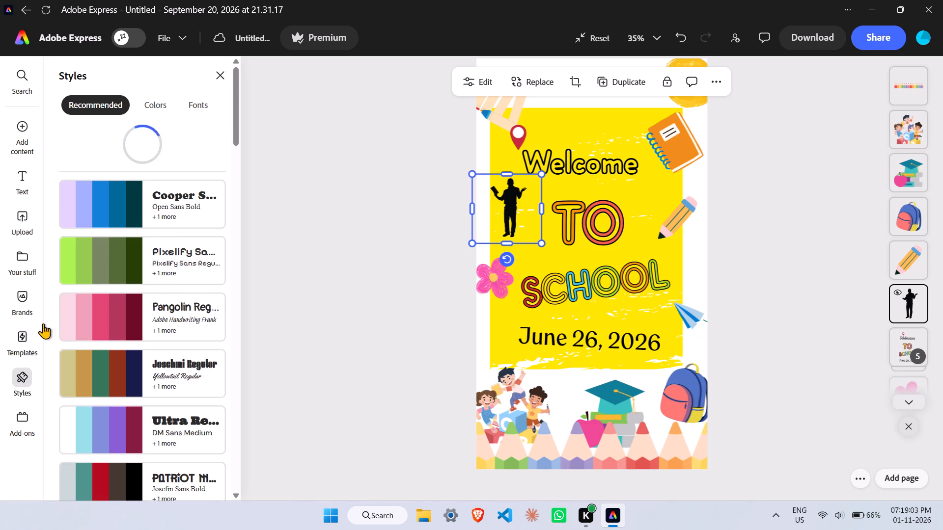
{"action": "left_click", "coordinate": [21, 260]}
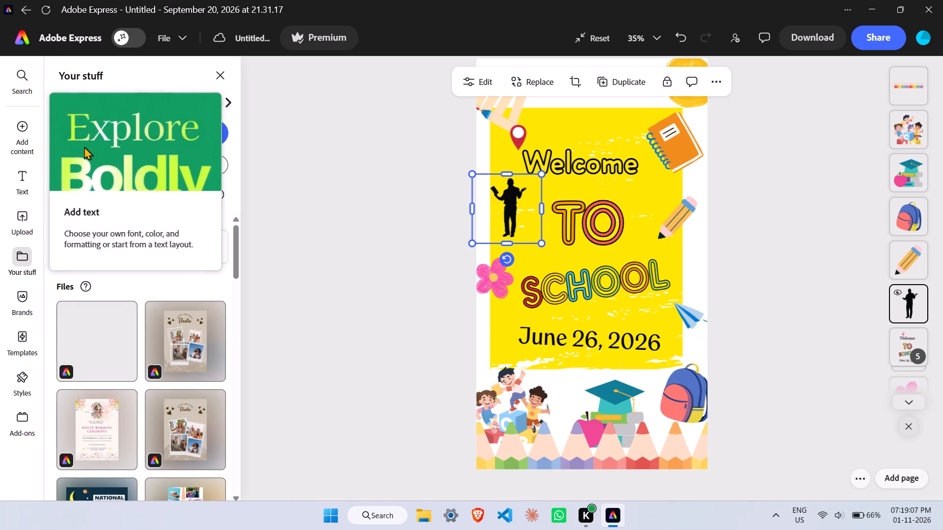
{"action": "double_click", "coordinate": [529, 248]}
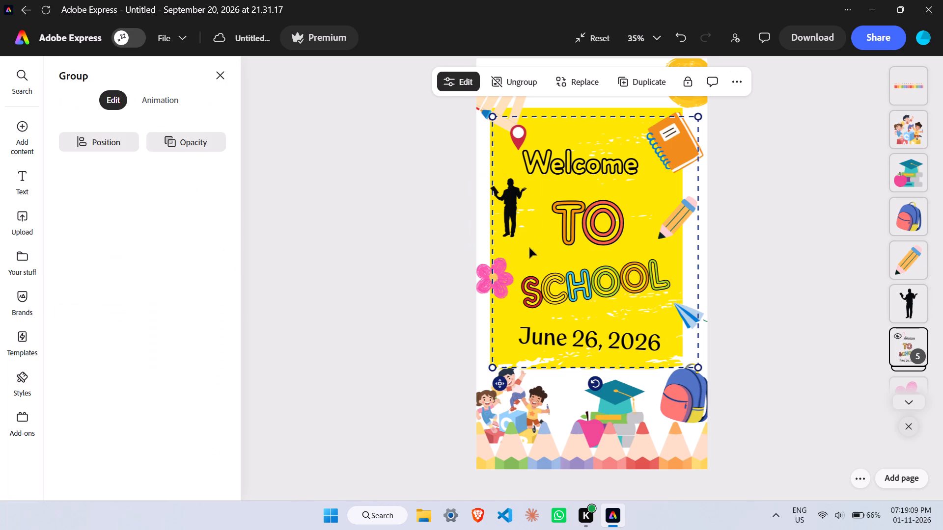
{"action": "left_click", "coordinate": [34, 220]}
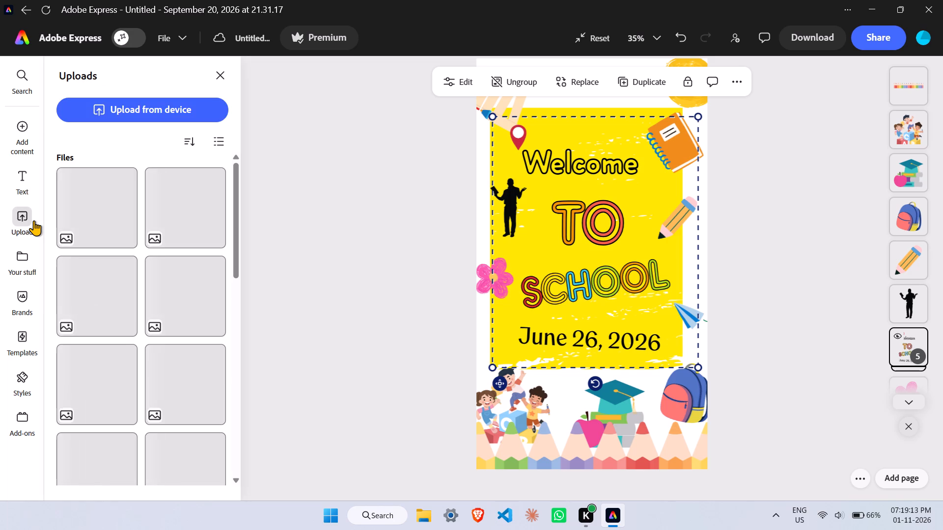
{"action": "left_click", "coordinate": [32, 181]}
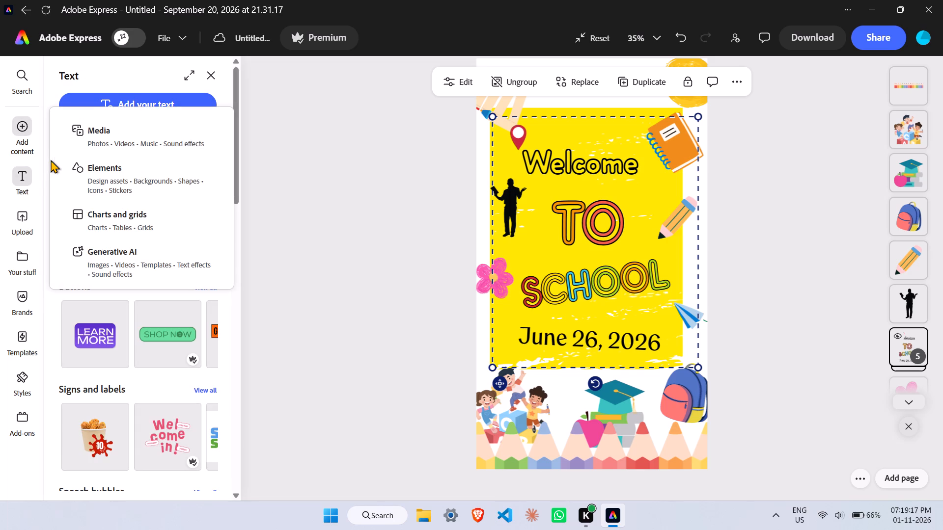
{"action": "left_click", "coordinate": [21, 259]}
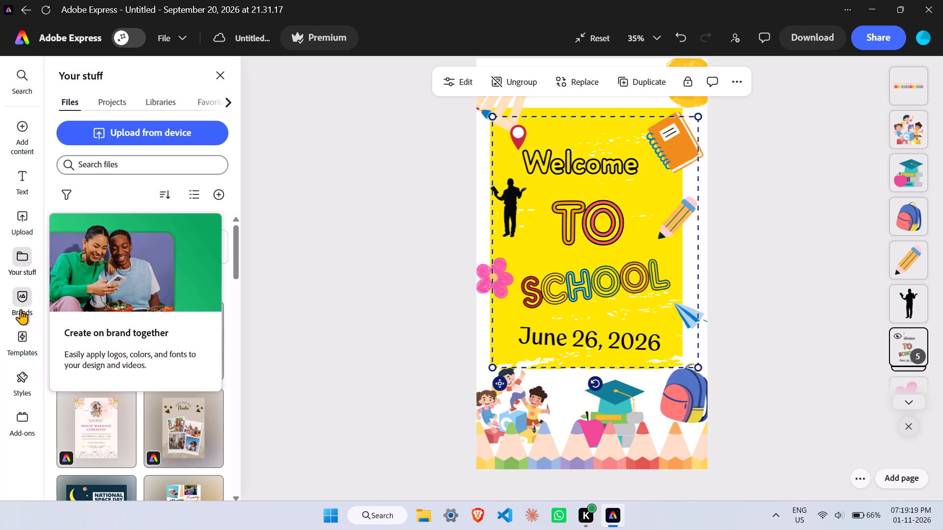
{"action": "left_click", "coordinate": [21, 309]}
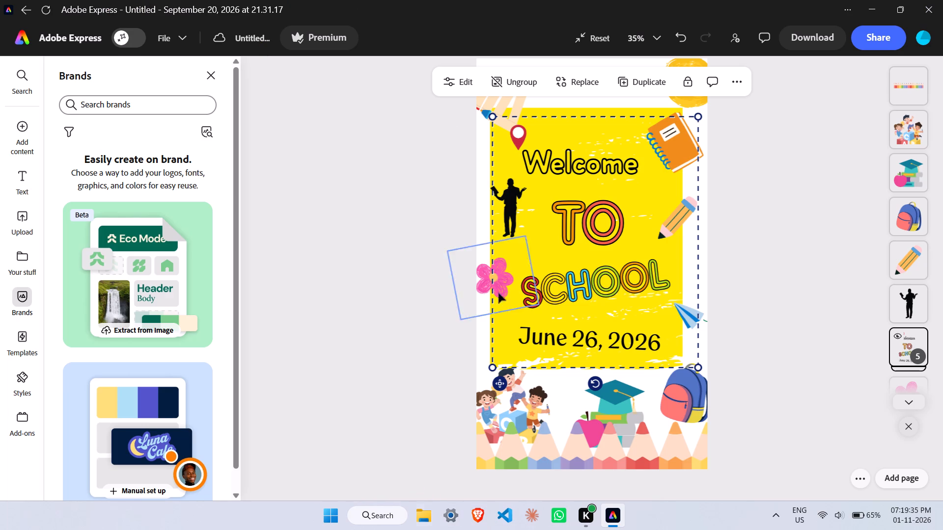
Nudge the grouped text block slightly up and to the right on the yellow panel.
{"action": "left_click_drag", "start_coordinate": [661, 303], "coordinate": [661, 314]}
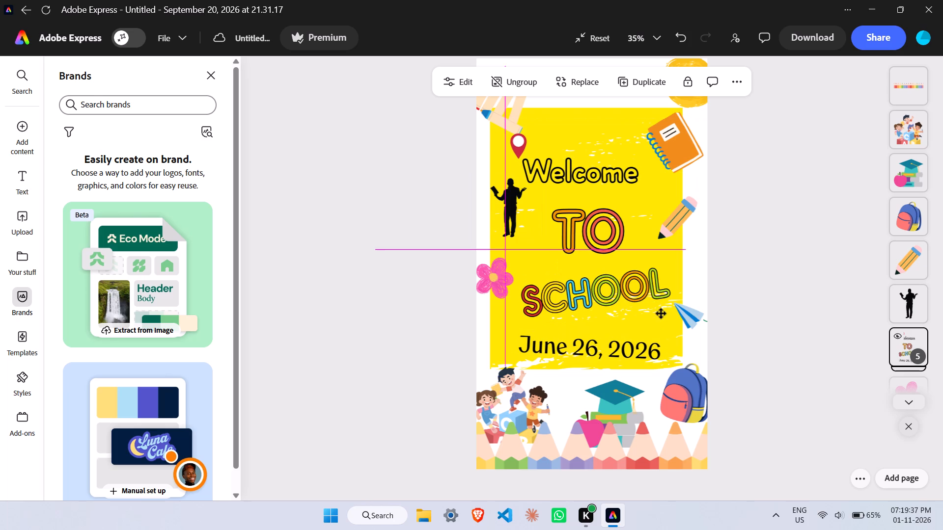
{"action": "left_click_drag", "start_coordinate": [661, 314], "coordinate": [666, 298]}
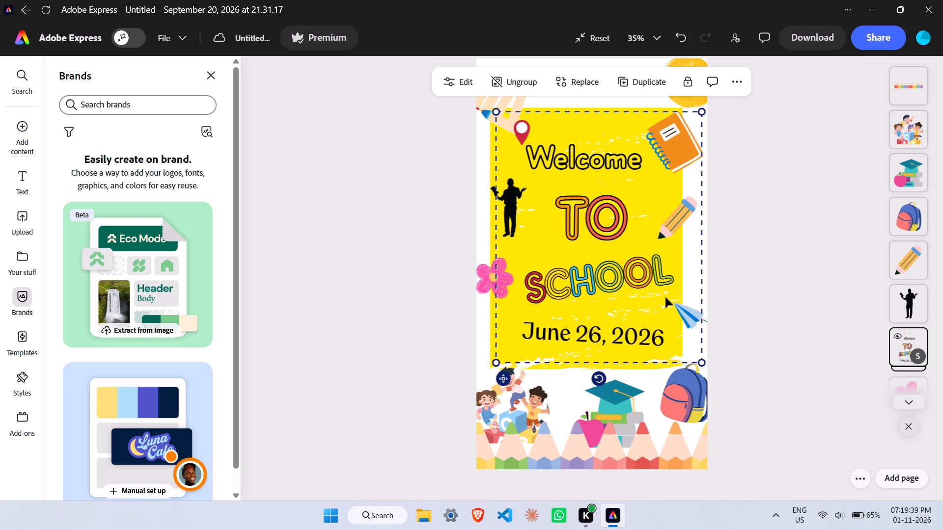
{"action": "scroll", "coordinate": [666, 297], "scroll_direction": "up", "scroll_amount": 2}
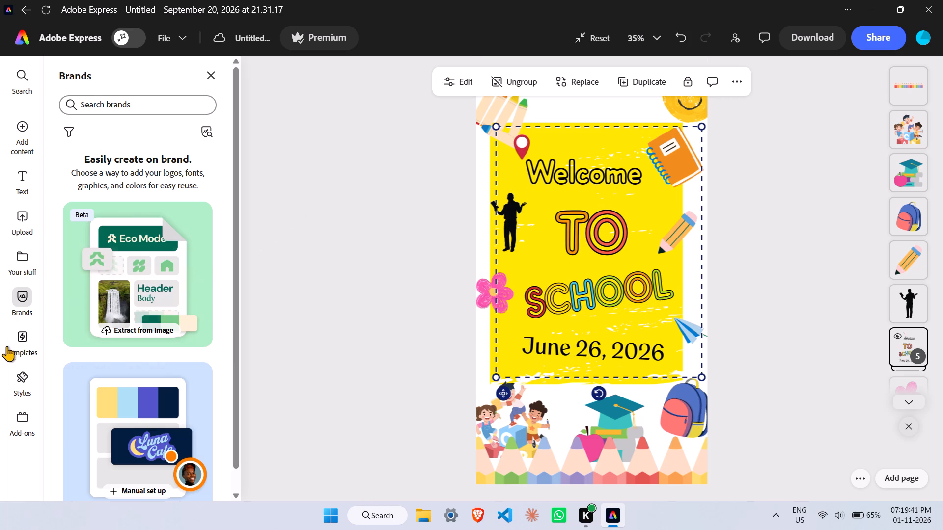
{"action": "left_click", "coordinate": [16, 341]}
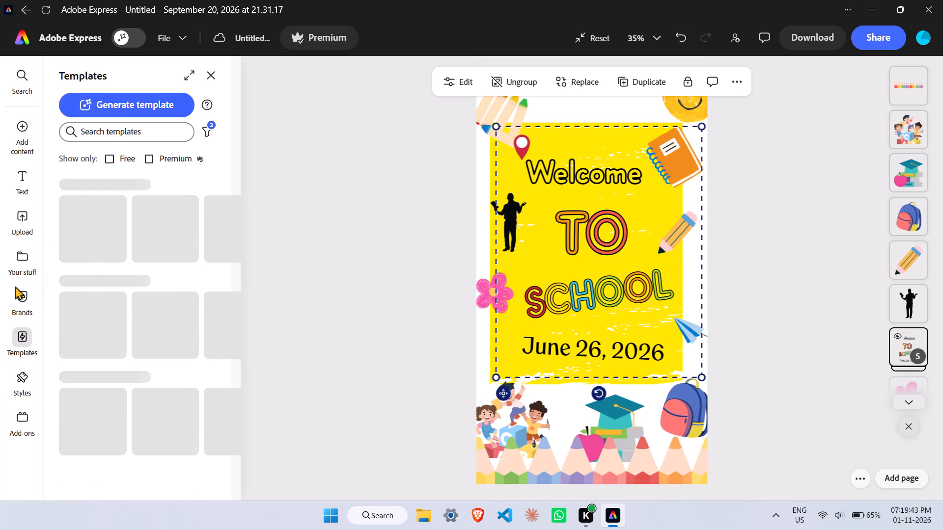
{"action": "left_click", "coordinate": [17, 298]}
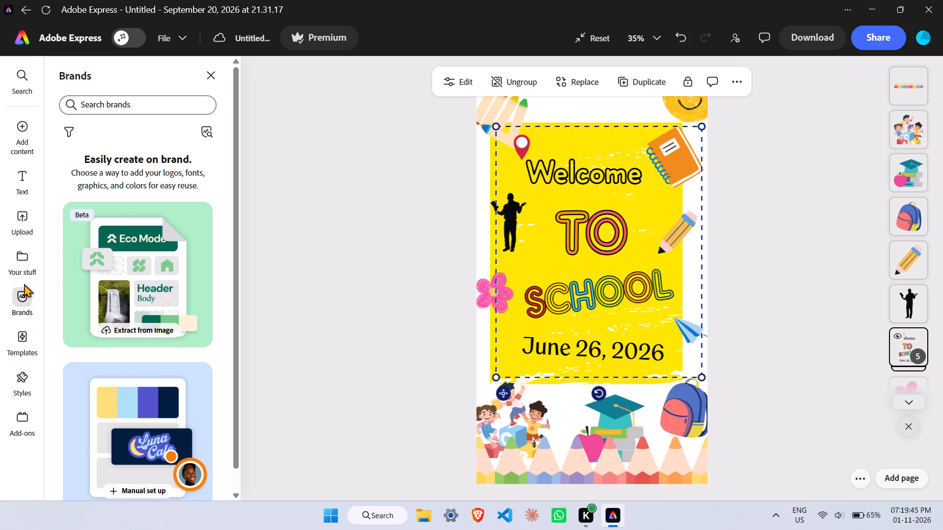
Move the "June 26, 2026" line slightly down and right, near the bottom of the yellow panel.
{"action": "left_click", "coordinate": [584, 356]}
{"action": "left_click_drag", "start_coordinate": [584, 356], "coordinate": [592, 354]}
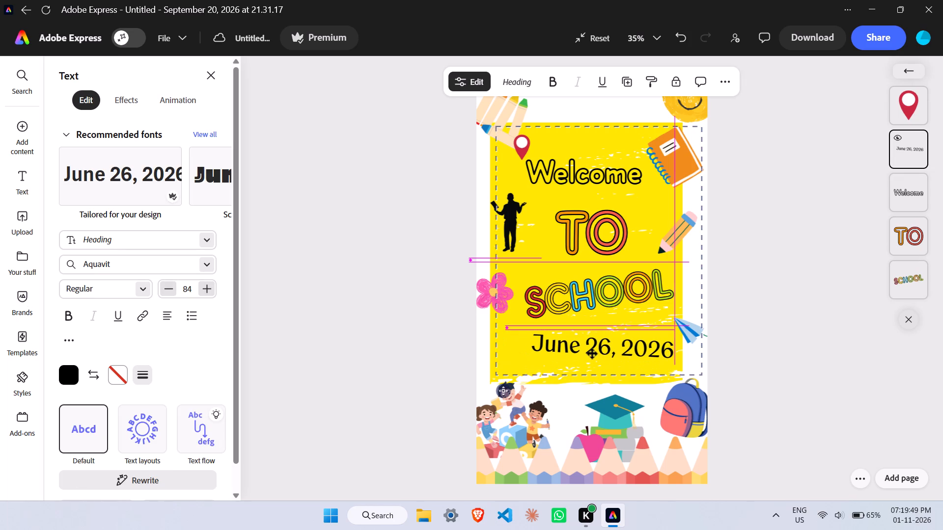
{"action": "left_click_drag", "start_coordinate": [592, 354], "coordinate": [592, 351]}
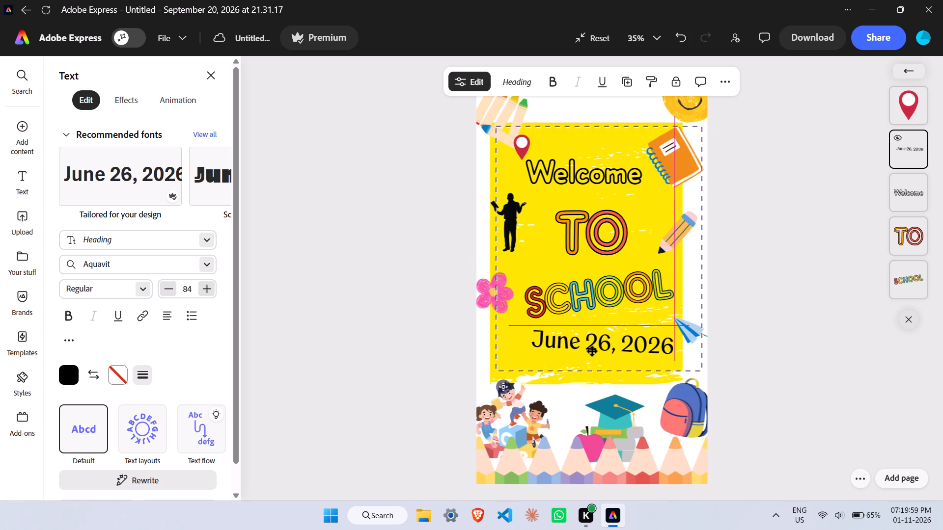
{"action": "left_click_drag", "start_coordinate": [592, 351], "coordinate": [594, 352]}
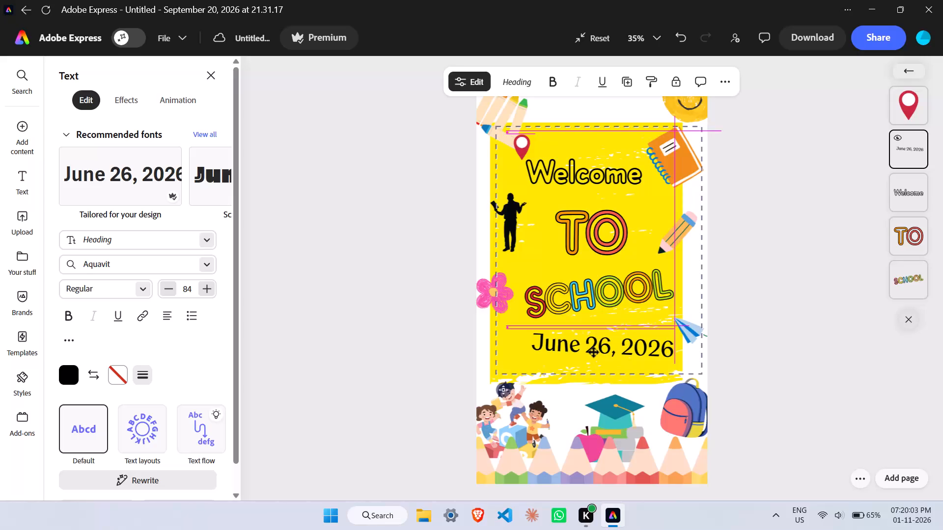
{"action": "left_click_drag", "start_coordinate": [594, 352], "coordinate": [593, 352]}
{"action": "left_click_drag", "start_coordinate": [593, 352], "coordinate": [585, 363]}
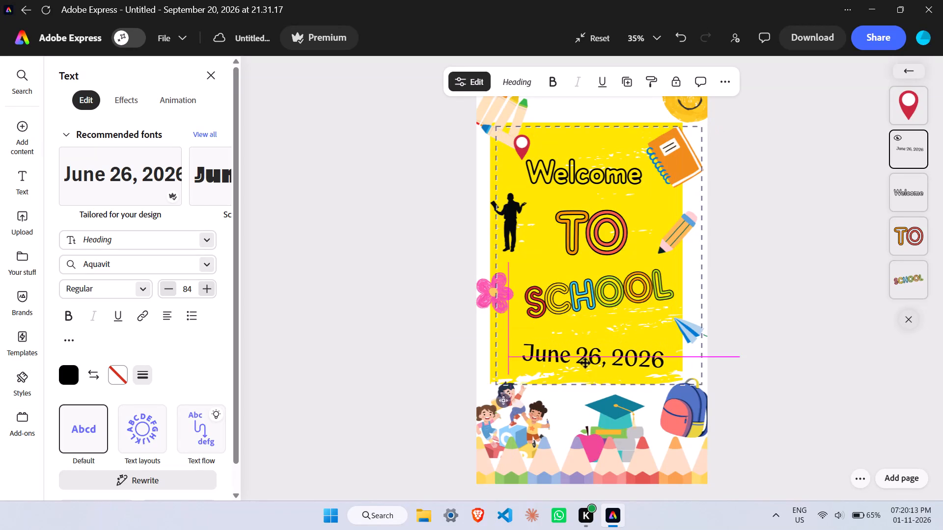
{"action": "left_click_drag", "start_coordinate": [585, 363], "coordinate": [589, 367]}
Move "SCHOOL" down and slightly left, closer to the date line.
{"action": "left_click", "coordinate": [574, 305]}
{"action": "left_click_drag", "start_coordinate": [576, 303], "coordinate": [572, 321]}
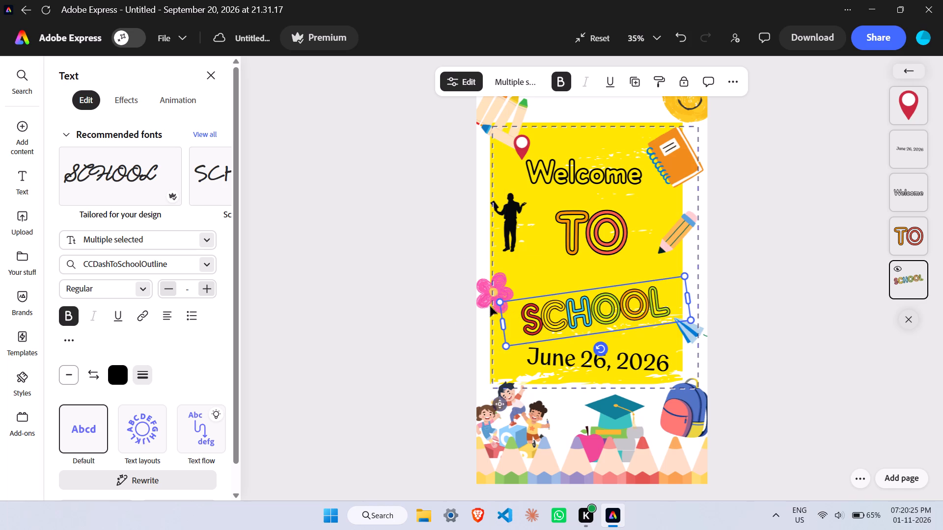
Move the pink flower slightly left so that it runs partly off the page's left edge.
{"action": "left_click", "coordinate": [490, 299]}
{"action": "left_click_drag", "start_coordinate": [484, 299], "coordinate": [478, 307]}
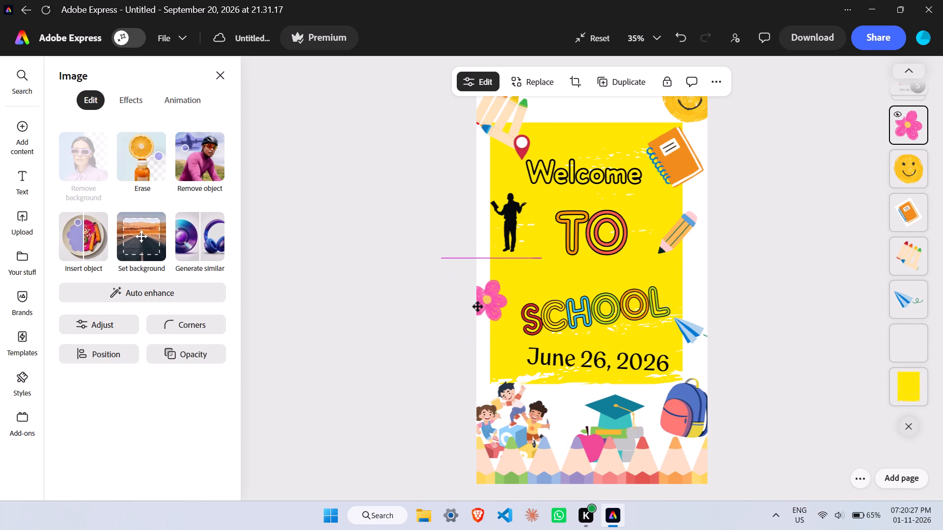
{"action": "left_click_drag", "start_coordinate": [478, 307], "coordinate": [478, 300]}
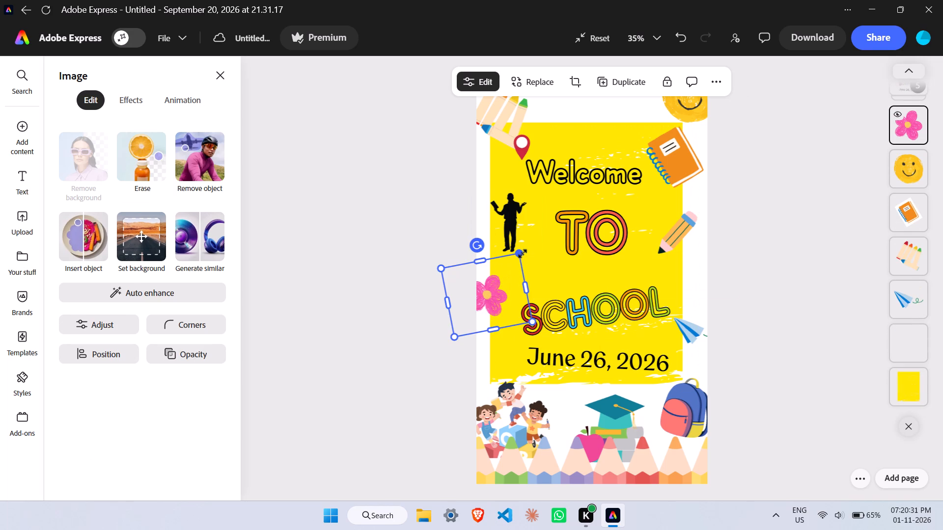
Move the grouped text block up and slightly right on the yellow panel.
{"action": "left_click_drag", "start_coordinate": [588, 236], "coordinate": [585, 254]}
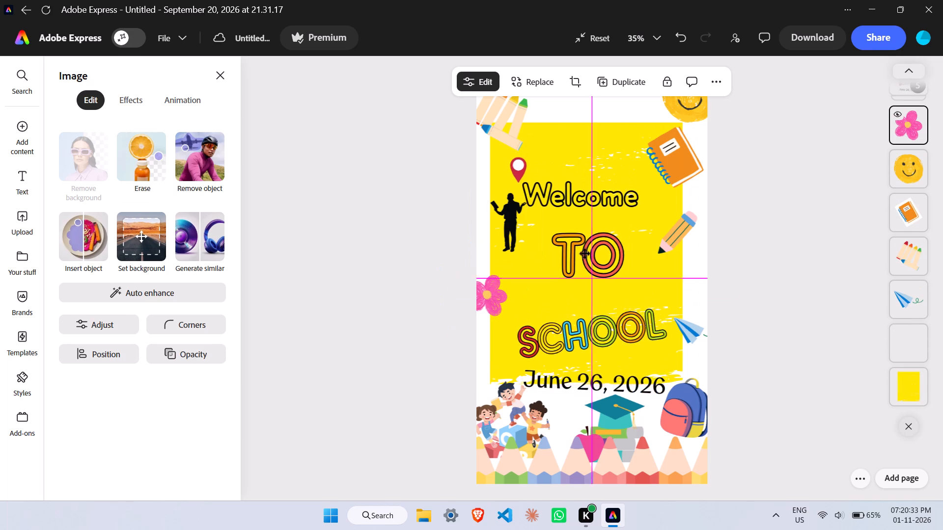
{"action": "left_click_drag", "start_coordinate": [585, 254], "coordinate": [592, 225]}
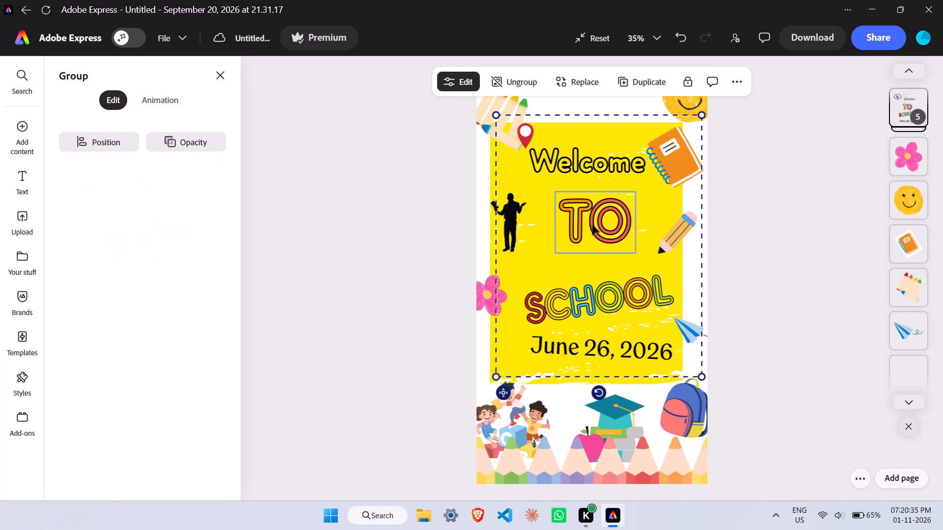
Move "Welcome" and "TO" slightly down and left on the yellow panel, keeping "TO" centred beneath "Welcome".
{"action": "left_click", "coordinate": [592, 225]}
{"action": "left_click_drag", "start_coordinate": [603, 227], "coordinate": [606, 238]}
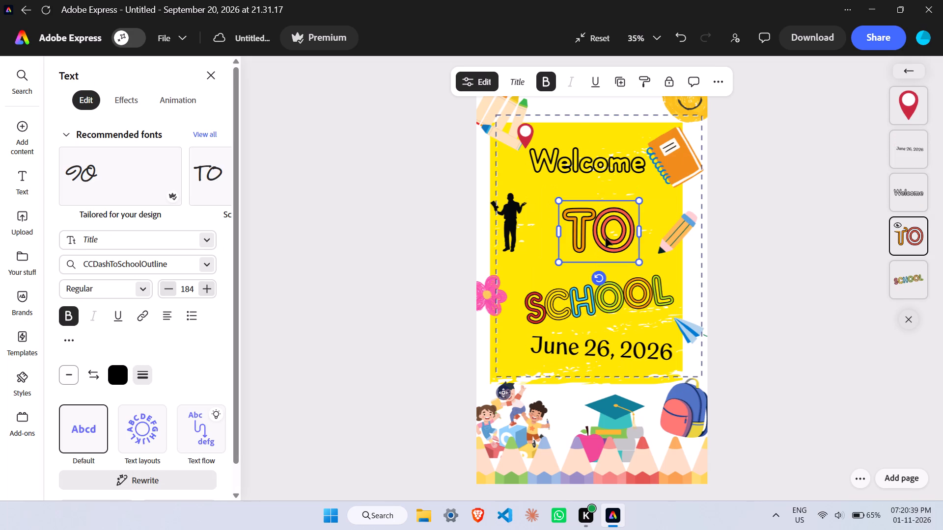
{"action": "left_click_drag", "start_coordinate": [602, 161], "coordinate": [597, 171]}
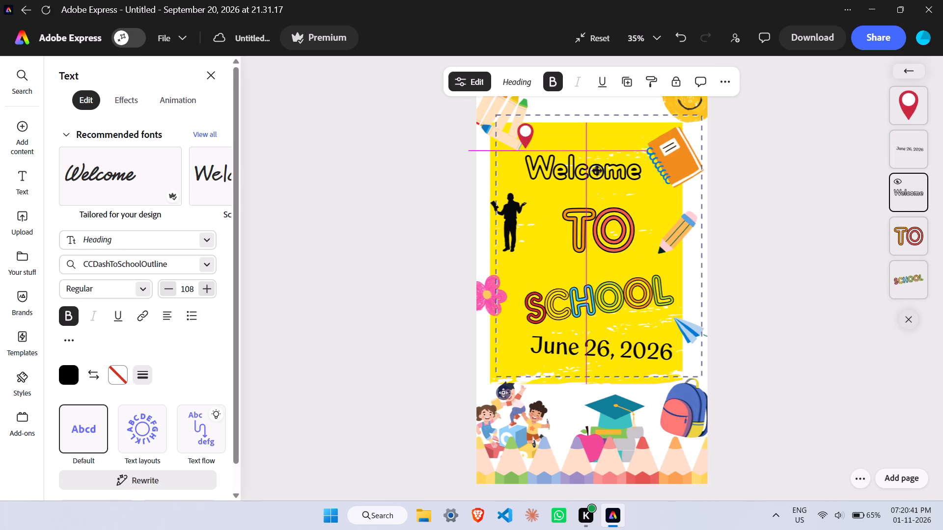
{"action": "left_click_drag", "start_coordinate": [597, 171], "coordinate": [595, 171]}
{"action": "left_click", "coordinate": [596, 221]}
{"action": "left_click_drag", "start_coordinate": [597, 237], "coordinate": [580, 252]}
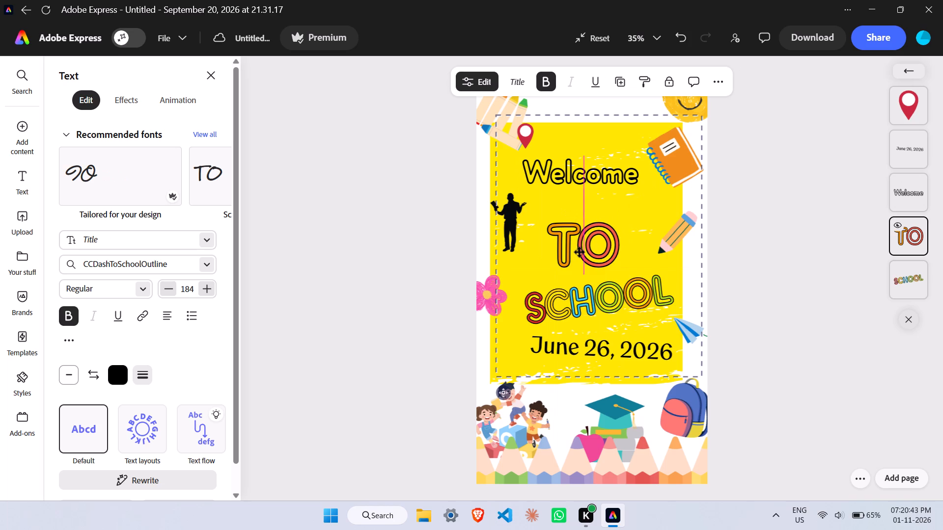
{"action": "left_click_drag", "start_coordinate": [580, 252], "coordinate": [580, 238]}
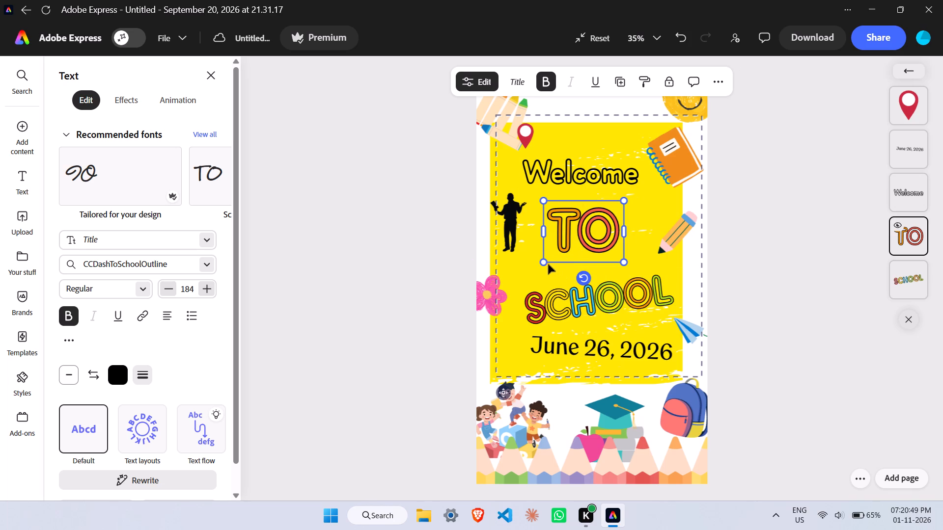
Enlarge "TO" to font size 225 and shift it right, between "Welcome" and "SCHOOL".
{"action": "left_click_drag", "start_coordinate": [543, 264], "coordinate": [526, 280]}
{"action": "left_click_drag", "start_coordinate": [559, 248], "coordinate": [581, 250]}
Move the pencil beside "TO" slightly right and down, toward the page's right edge.
{"action": "left_click", "coordinate": [666, 223]}
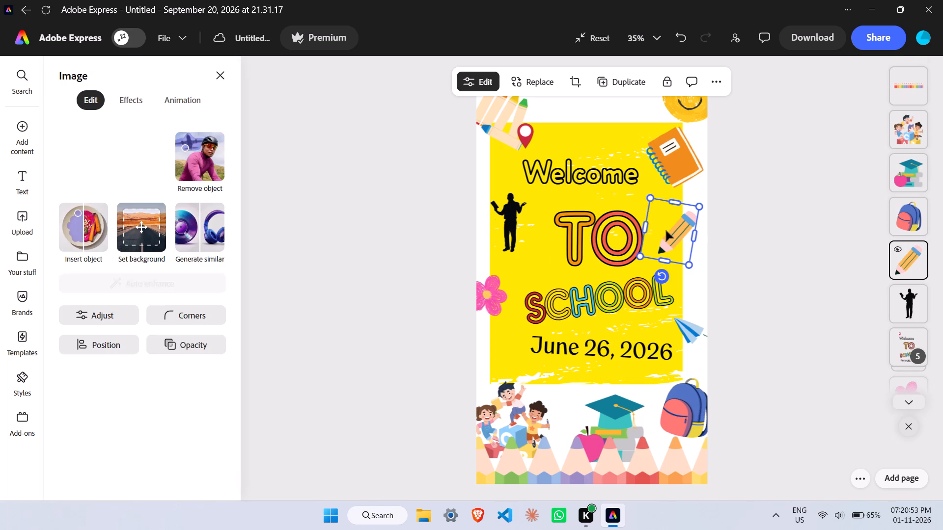
{"action": "left_click_drag", "start_coordinate": [666, 232], "coordinate": [674, 237]}
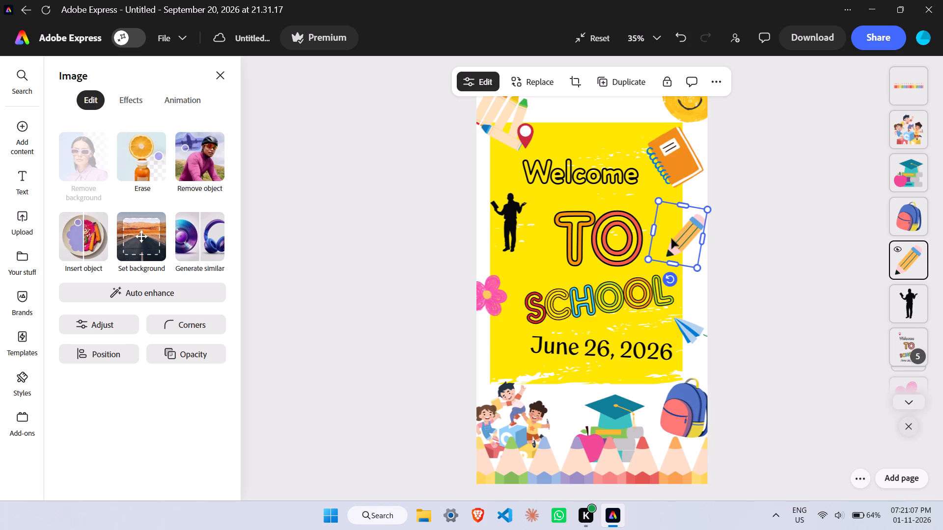
Move the orange notebook right and slightly down so that it meets the page's right edge.
{"action": "left_click", "coordinate": [688, 165]}
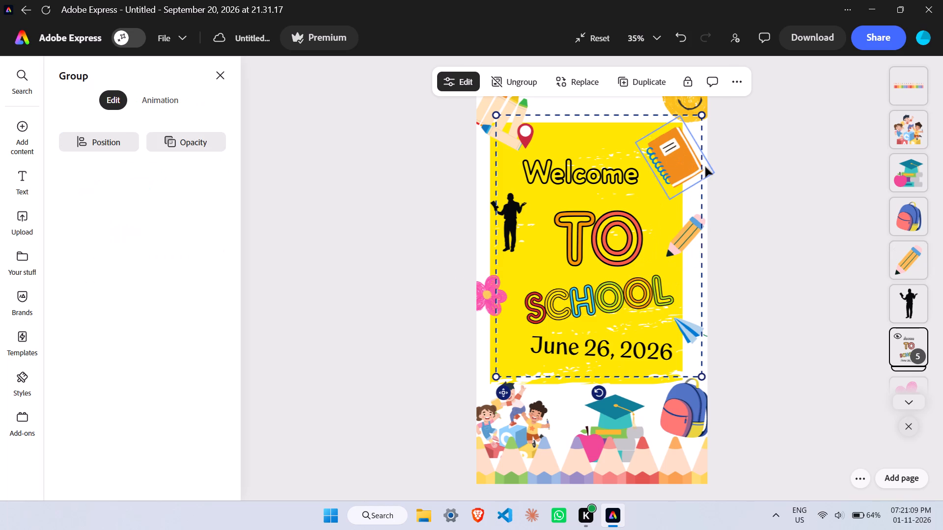
{"action": "left_click", "coordinate": [705, 167]}
{"action": "left_click_drag", "start_coordinate": [684, 167], "coordinate": [691, 170]}
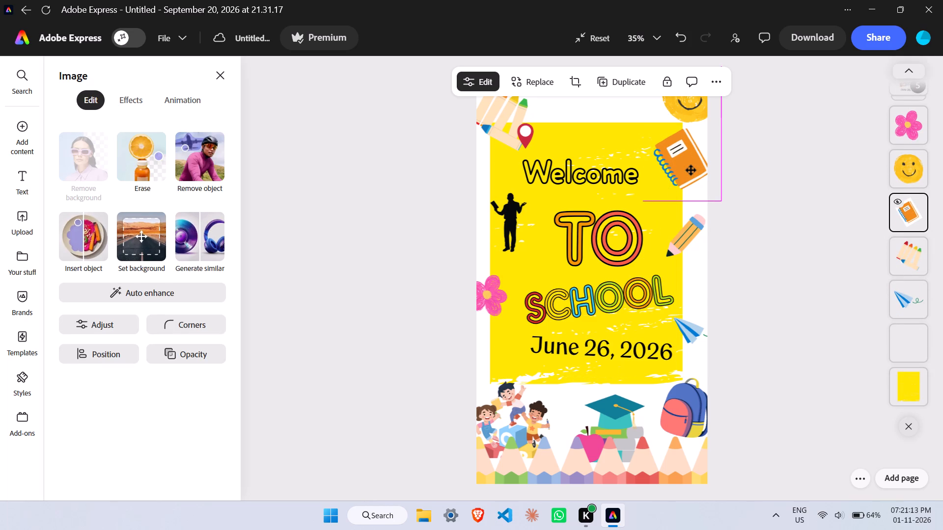
{"action": "left_click_drag", "start_coordinate": [691, 170], "coordinate": [691, 171]}
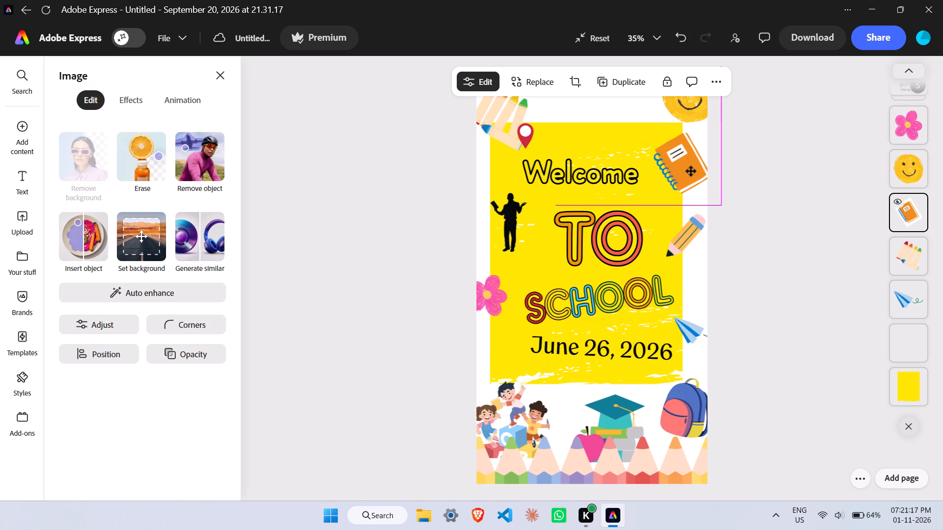
{"action": "left_click_drag", "start_coordinate": [691, 171], "coordinate": [695, 172]}
Move the smiley face slightly left and down near the page's top right corner.
{"action": "left_click", "coordinate": [698, 105]}
{"action": "left_click_drag", "start_coordinate": [698, 105], "coordinate": [679, 111]}
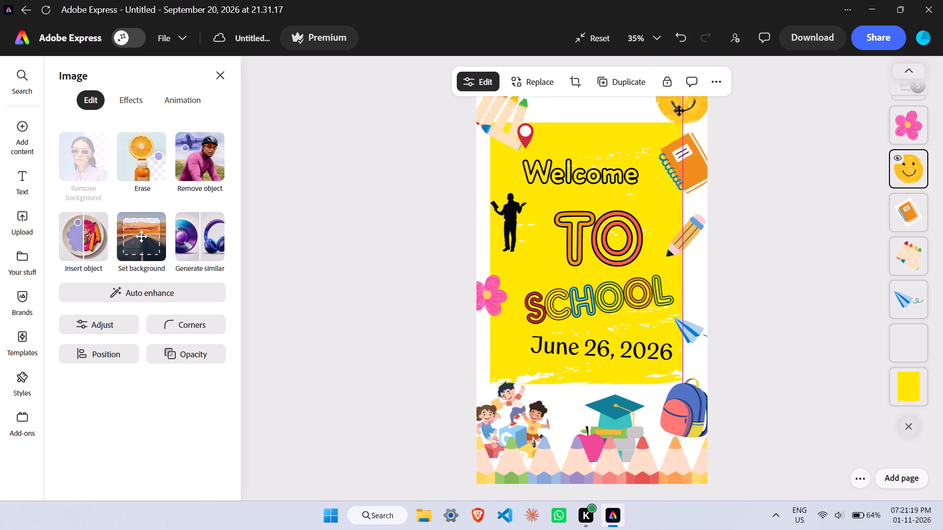
{"action": "left_click_drag", "start_coordinate": [679, 111], "coordinate": [695, 111]}
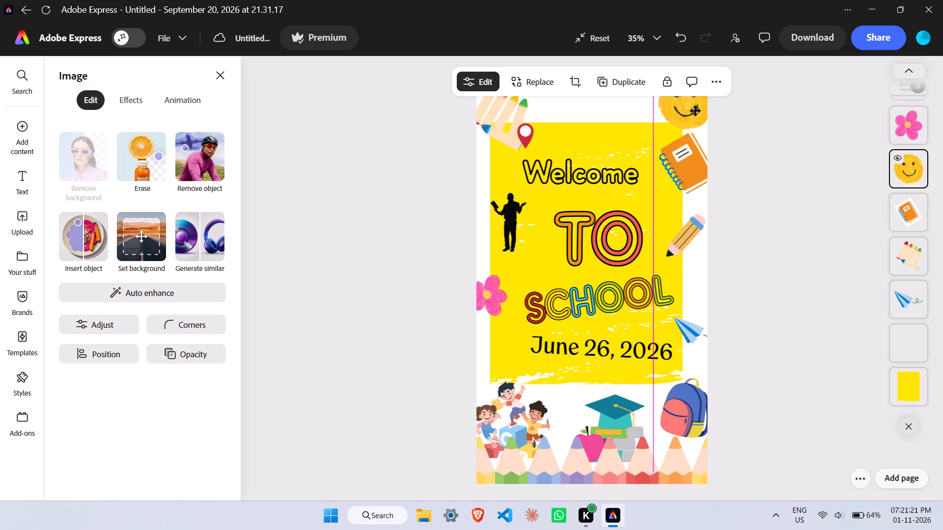
{"action": "left_click_drag", "start_coordinate": [695, 111], "coordinate": [693, 112]}
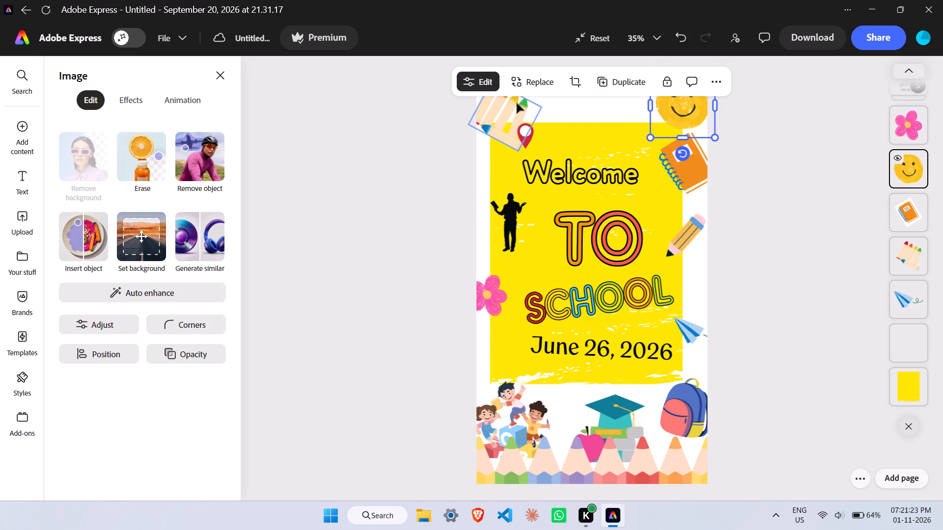
Move the coloured pencils left and up so that they run partly off the page's top left corner.
{"action": "left_click", "coordinate": [515, 104]}
{"action": "left_click_drag", "start_coordinate": [515, 106], "coordinate": [518, 102]}
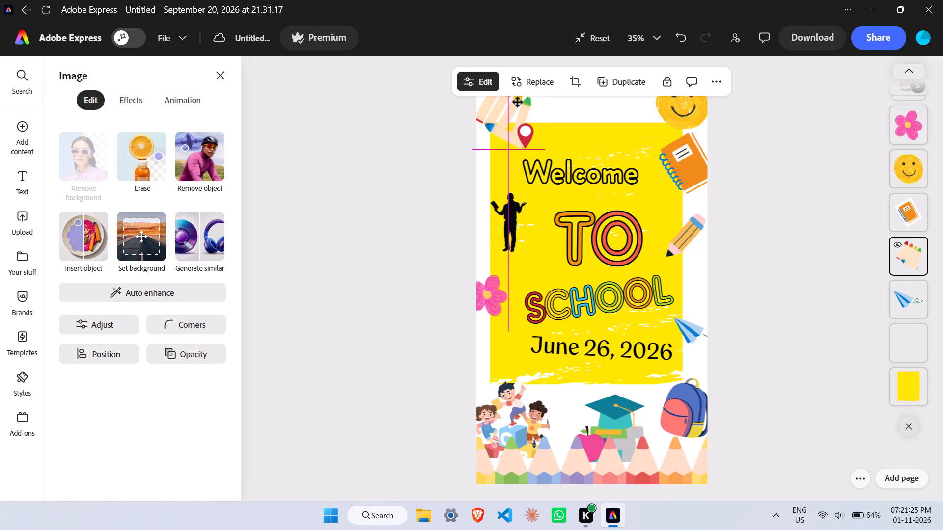
{"action": "left_click_drag", "start_coordinate": [518, 102], "coordinate": [514, 100]}
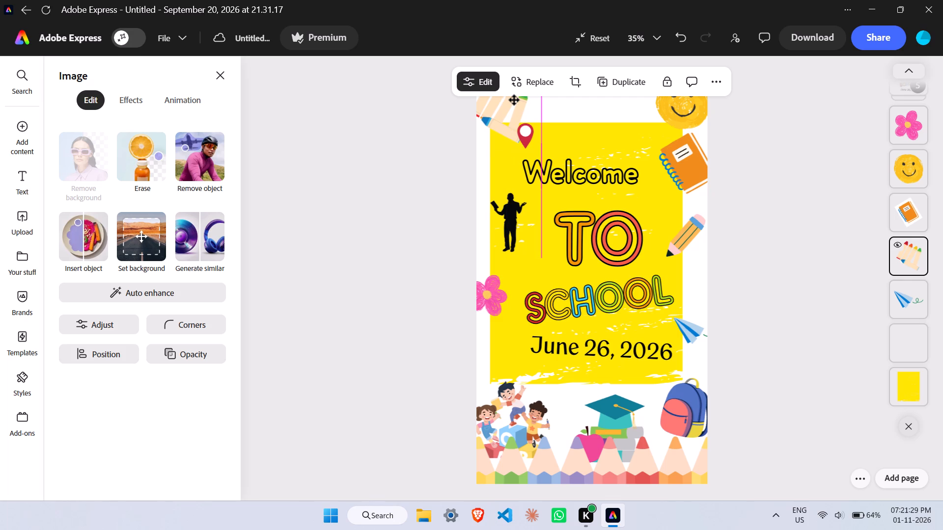
{"action": "left_click_drag", "start_coordinate": [514, 100], "coordinate": [516, 100]}
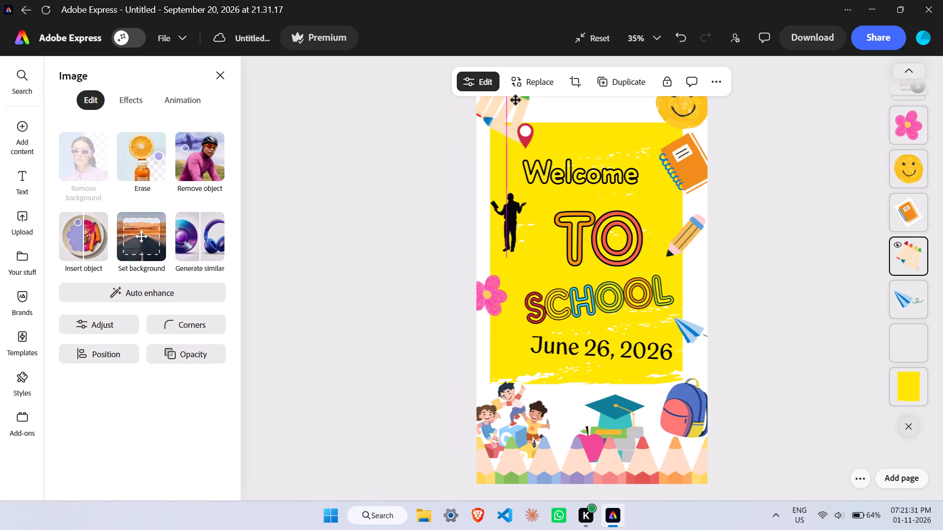
{"action": "left_click_drag", "start_coordinate": [516, 100], "coordinate": [519, 98]}
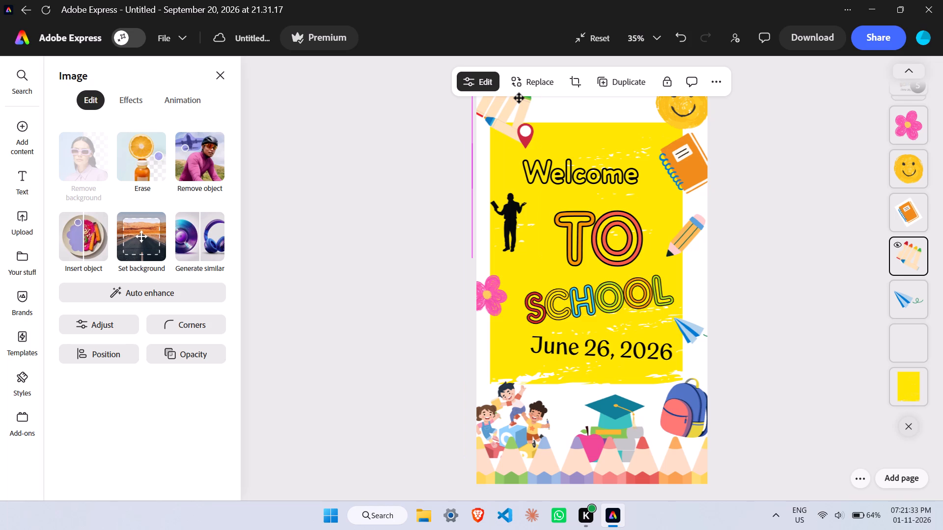
{"action": "left_click_drag", "start_coordinate": [519, 98], "coordinate": [519, 99]}
{"action": "left_click_drag", "start_coordinate": [519, 99], "coordinate": [518, 97]}
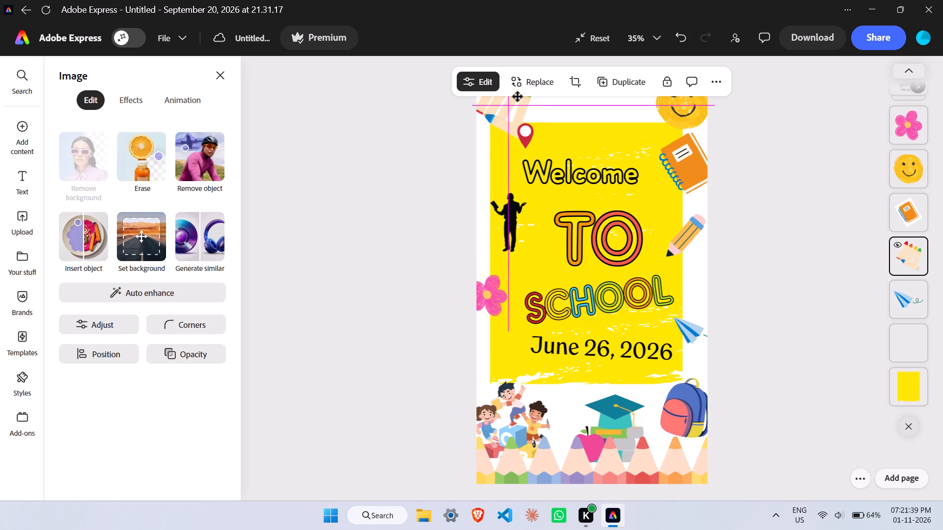
{"action": "left_click_drag", "start_coordinate": [518, 97], "coordinate": [501, 96]}
Shift the grouped text block slightly left and up on the yellow panel.
{"action": "left_click_drag", "start_coordinate": [596, 299], "coordinate": [586, 289]}
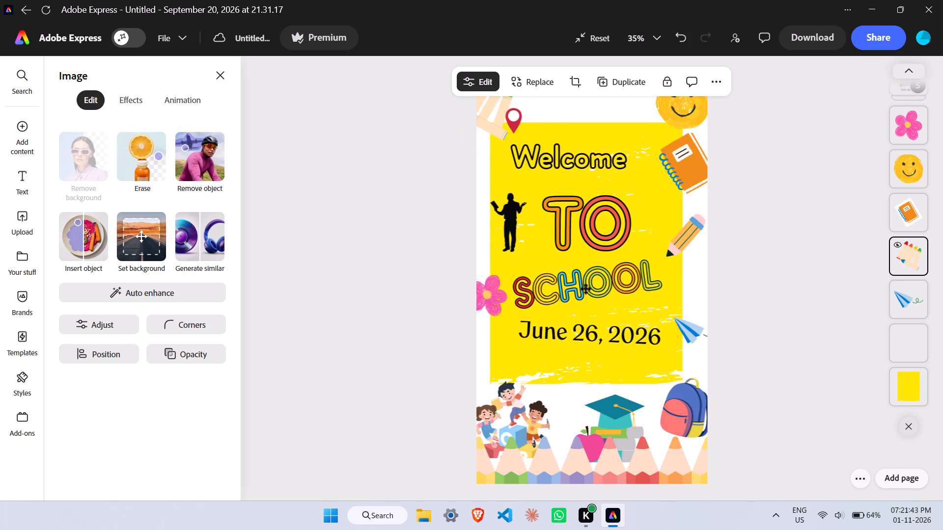
{"action": "left_click_drag", "start_coordinate": [586, 289], "coordinate": [589, 295]}
Reposition "SCHOOL" within the text group so that it sits close beneath "TO".
{"action": "left_click", "coordinate": [588, 295]}
{"action": "left_click_drag", "start_coordinate": [586, 297], "coordinate": [576, 290]}
{"action": "left_click", "coordinate": [538, 256]}
{"action": "left_click_drag", "start_coordinate": [575, 300], "coordinate": [561, 303]}
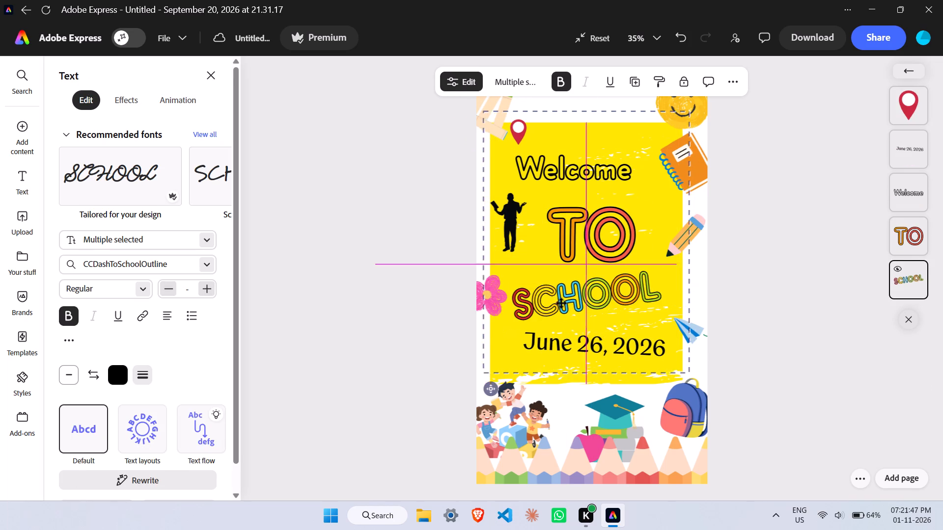
{"action": "left_click_drag", "start_coordinate": [561, 303], "coordinate": [573, 285]}
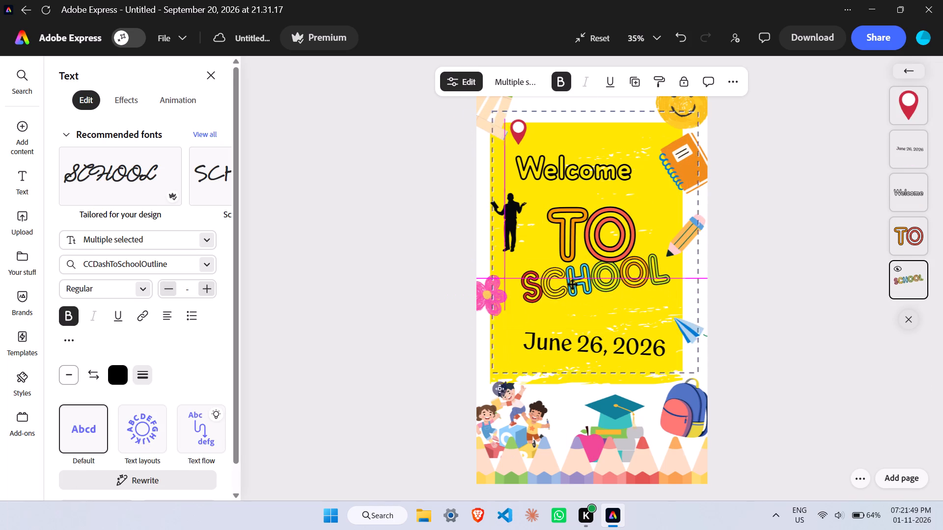
{"action": "left_click_drag", "start_coordinate": [573, 285], "coordinate": [571, 296]}
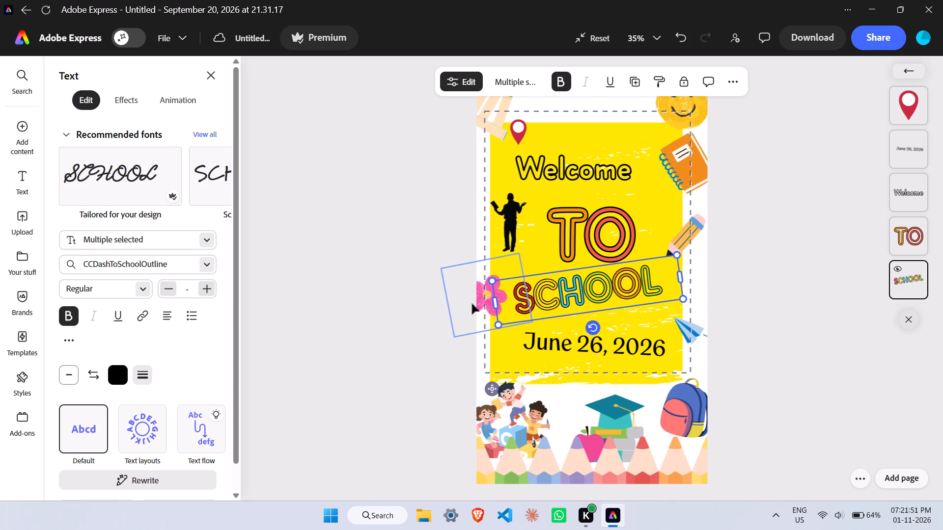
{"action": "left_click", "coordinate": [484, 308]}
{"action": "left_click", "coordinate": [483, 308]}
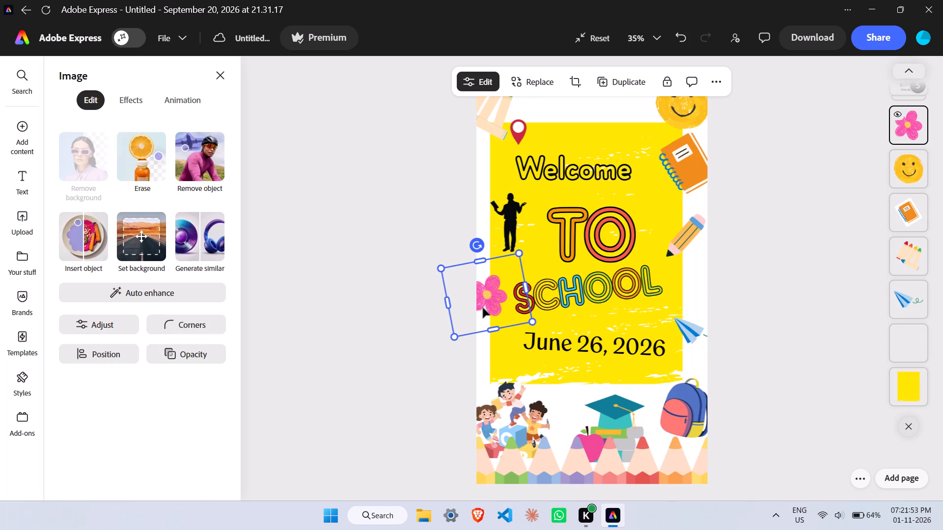
Nudge the grouped text slightly down and lower the "June 26, 2026" line a little further below "SCHOOL".
{"action": "left_click", "coordinate": [568, 335]}
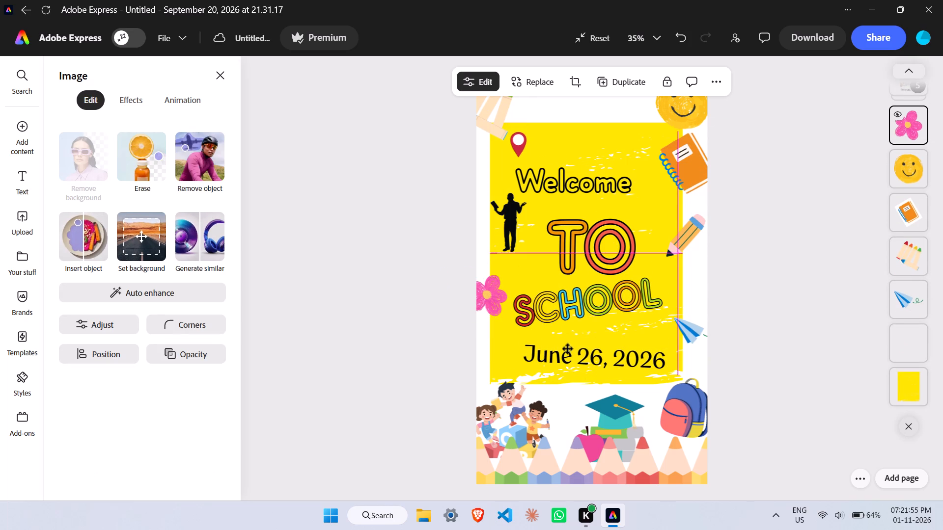
{"action": "left_click", "coordinate": [564, 349]}
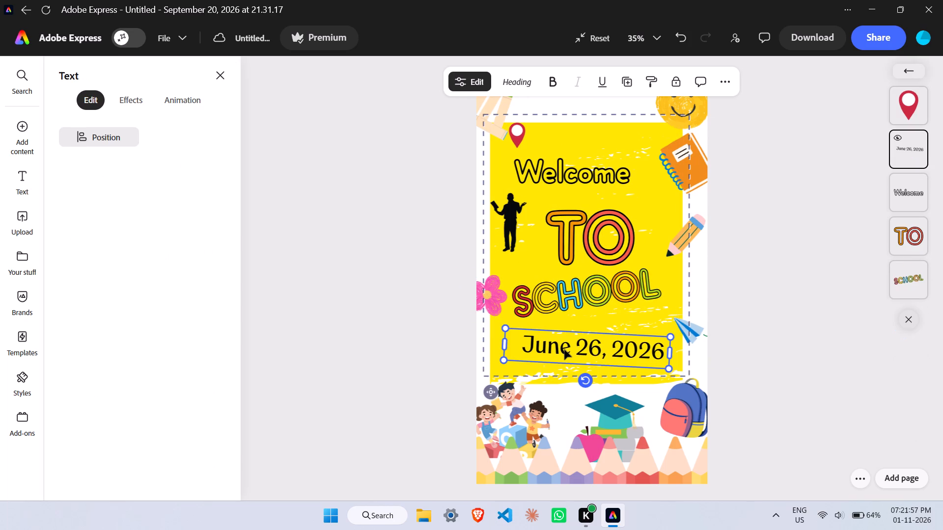
{"action": "left_click_drag", "start_coordinate": [562, 355], "coordinate": [556, 363]}
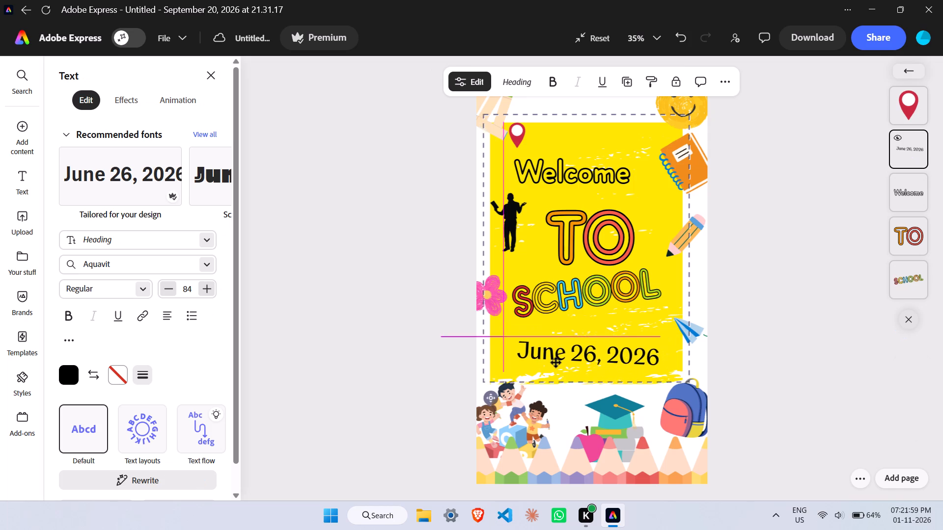
{"action": "left_click_drag", "start_coordinate": [556, 363], "coordinate": [562, 360]}
{"action": "left_click", "coordinate": [641, 400]}
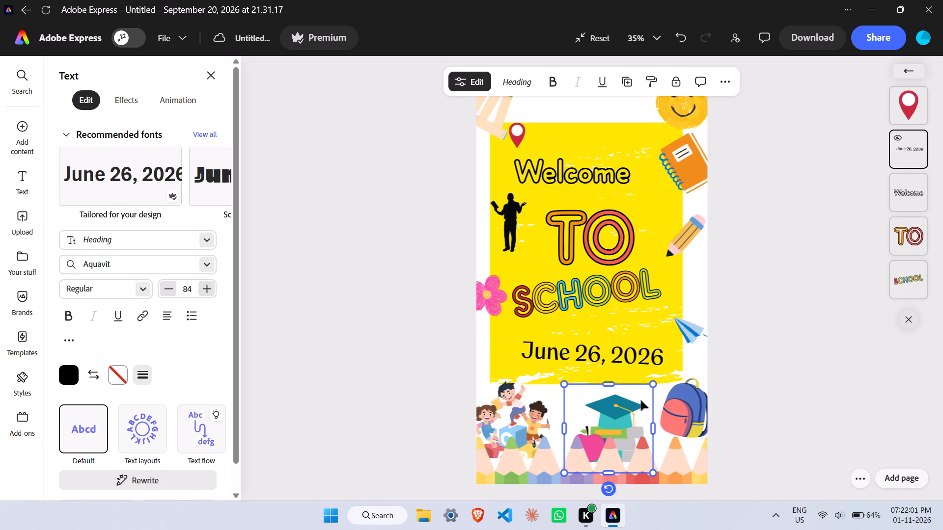
Shrink the "June 26, 2026" line to font size 59 and move it up and right, centred beneath "SCHOOL".
{"action": "left_click", "coordinate": [642, 359]}
{"action": "left_click_drag", "start_coordinate": [670, 374], "coordinate": [624, 364]}
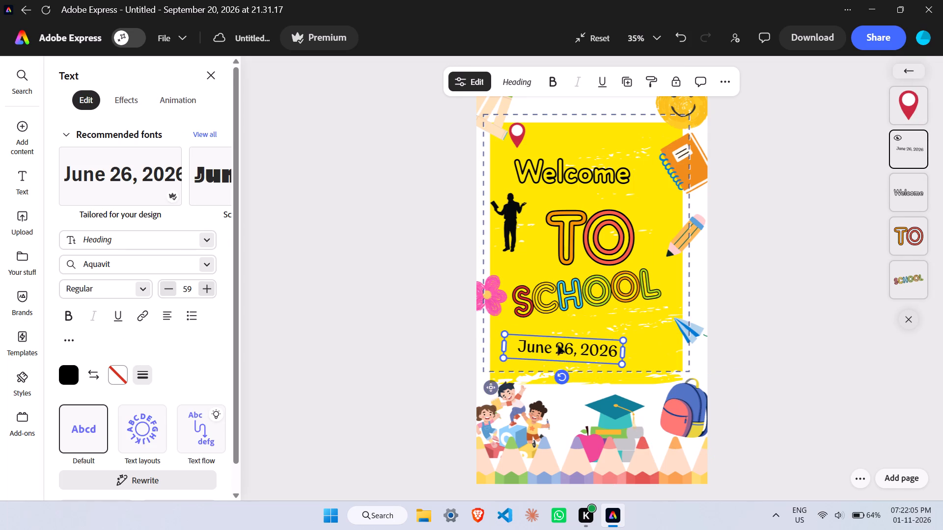
{"action": "left_click_drag", "start_coordinate": [558, 344], "coordinate": [576, 332]}
Shrink "SCHOOL", place it just above the date line, and rotate it clockwise to slope down to the right.
{"action": "left_click", "coordinate": [576, 290]}
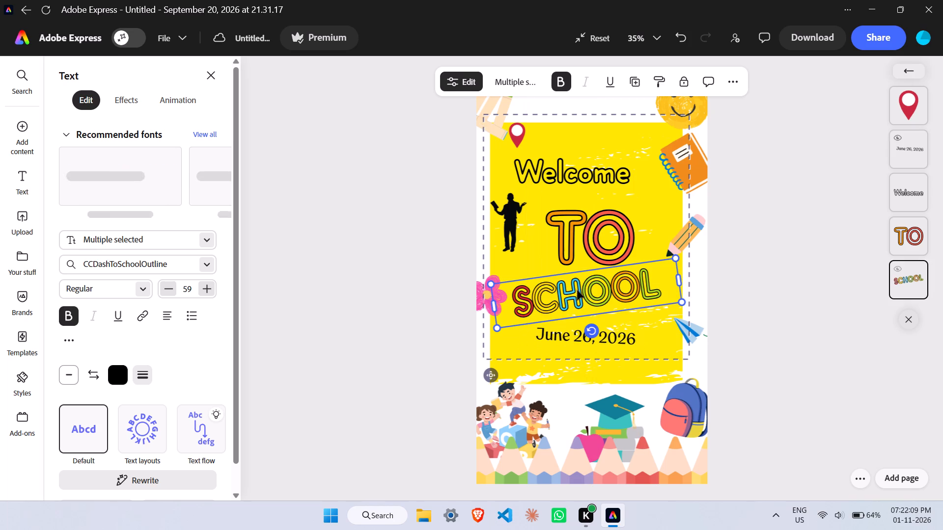
{"action": "left_click_drag", "start_coordinate": [684, 301], "coordinate": [610, 293]}
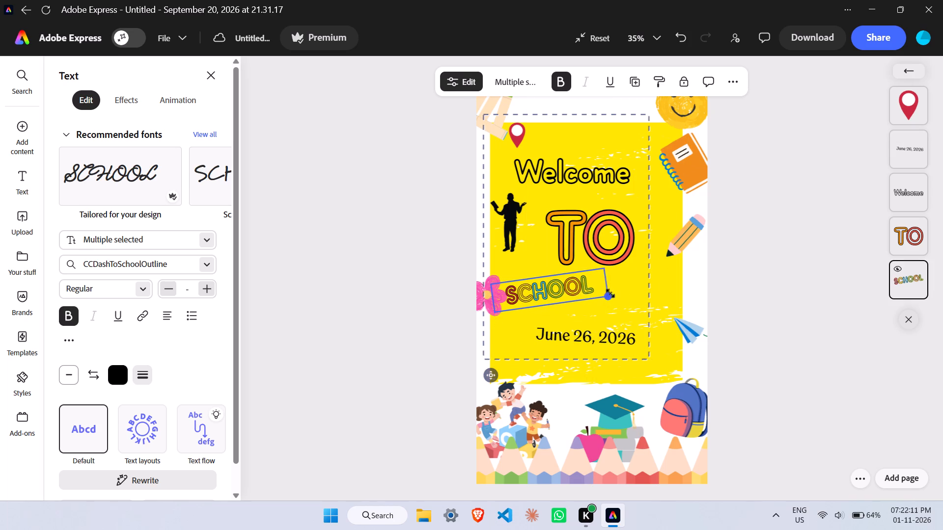
{"action": "left_click_drag", "start_coordinate": [559, 288], "coordinate": [600, 307]}
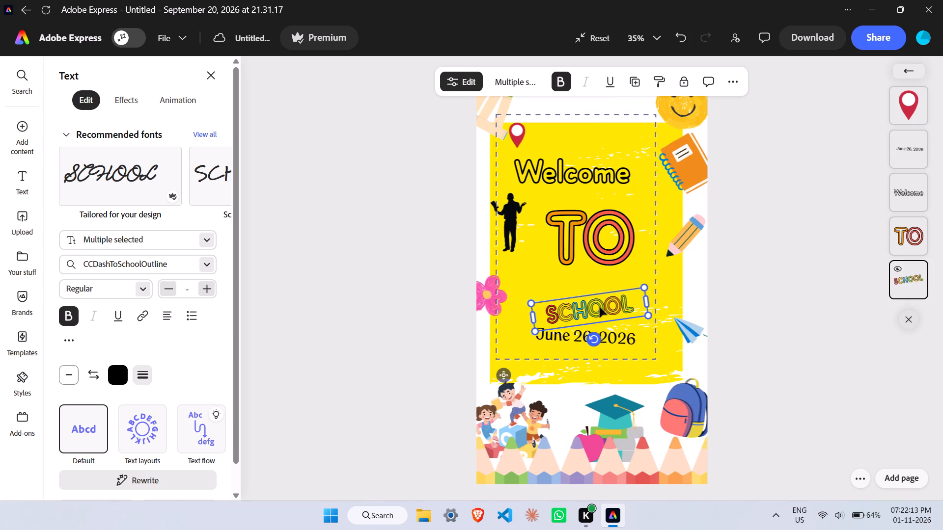
{"action": "left_click_drag", "start_coordinate": [589, 335], "coordinate": [583, 336]}
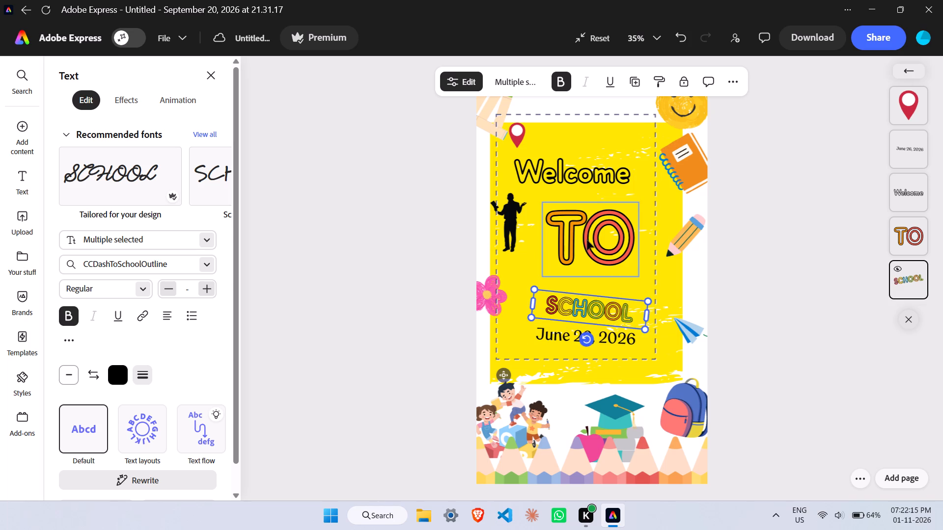
Move "TO" down so that it sits directly above the smaller "SCHOOL".
{"action": "left_click", "coordinate": [587, 240]}
{"action": "left_click_drag", "start_coordinate": [591, 231], "coordinate": [592, 278]}
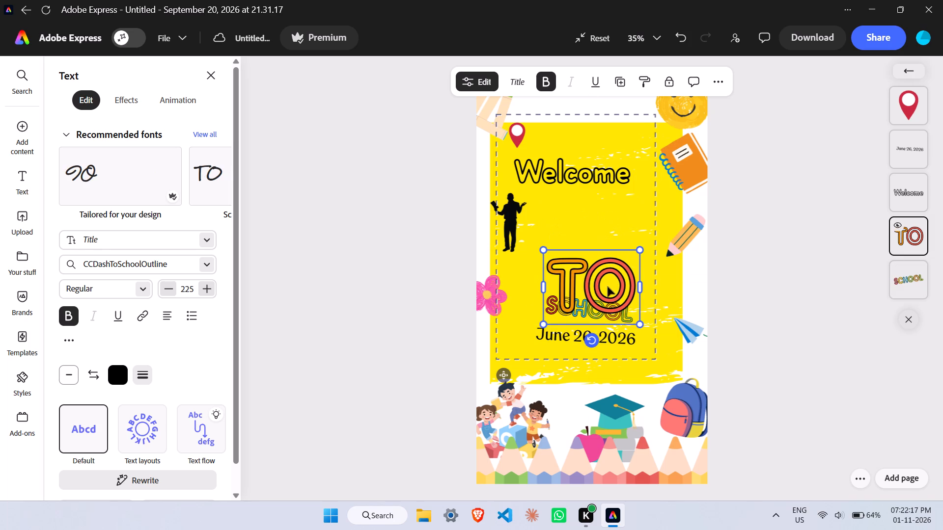
{"action": "left_click_drag", "start_coordinate": [608, 287], "coordinate": [609, 272]}
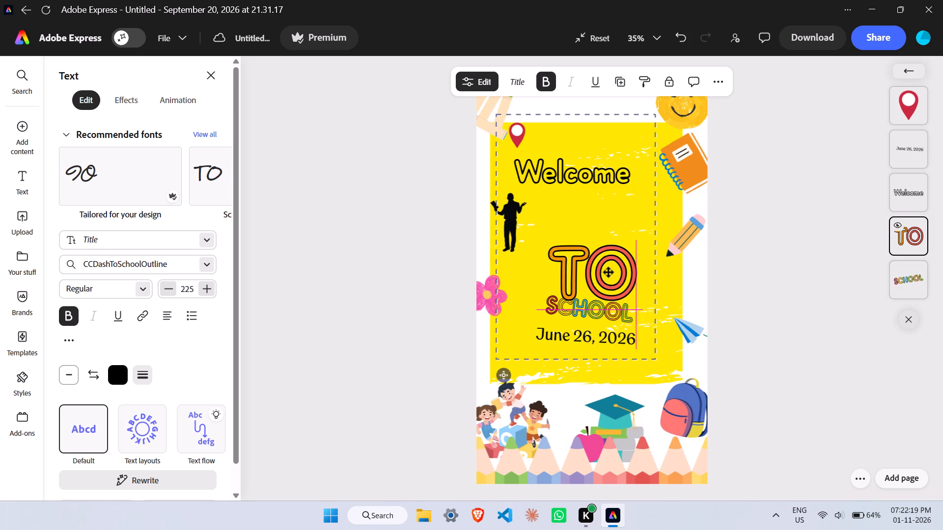
{"action": "left_click_drag", "start_coordinate": [609, 272], "coordinate": [608, 271]}
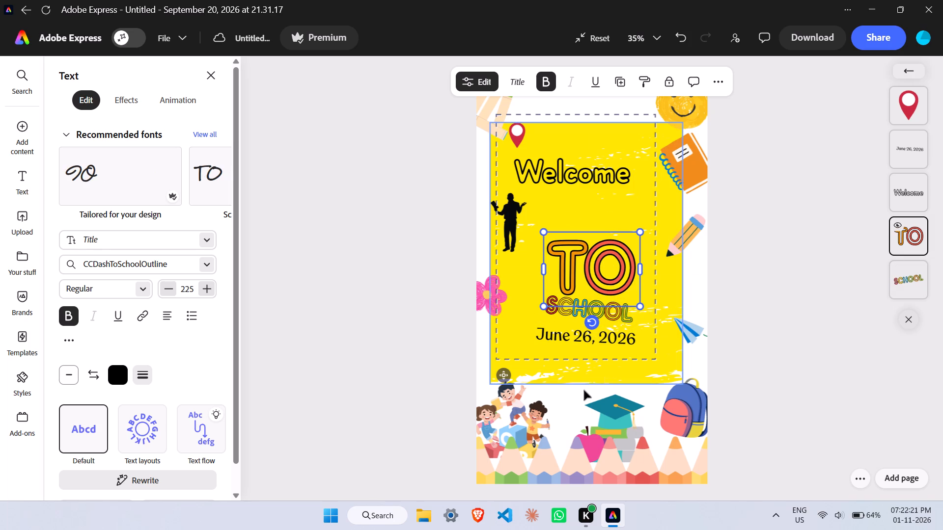
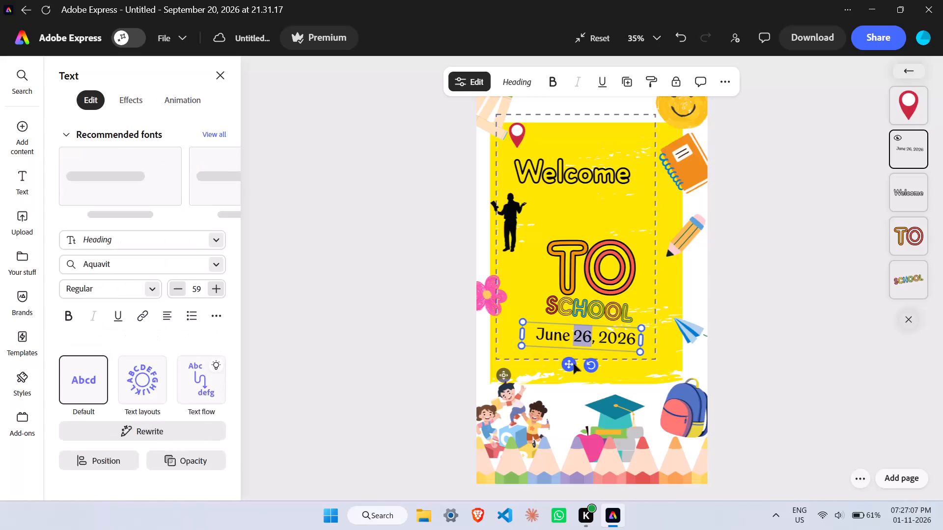
Lower the "June 26, 2026" line to just above the bottom edge of the yellow background.
{"action": "left_click_drag", "start_coordinate": [572, 363], "coordinate": [570, 387]}
{"action": "left_click", "coordinate": [499, 329]}
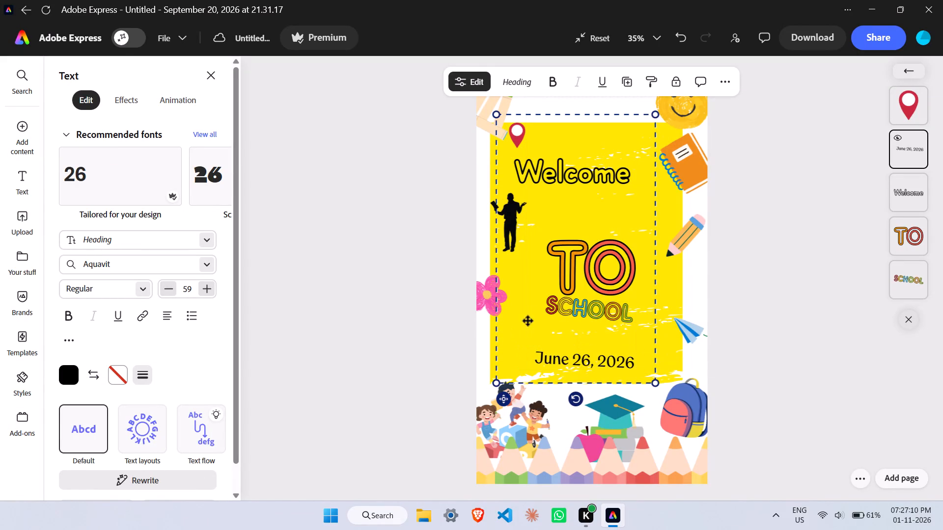
Move "SCHOOL" down to just above the date line and reposition "TO" directly above it.
{"action": "left_click", "coordinate": [565, 303]}
{"action": "left_click_drag", "start_coordinate": [587, 278], "coordinate": [571, 245]}
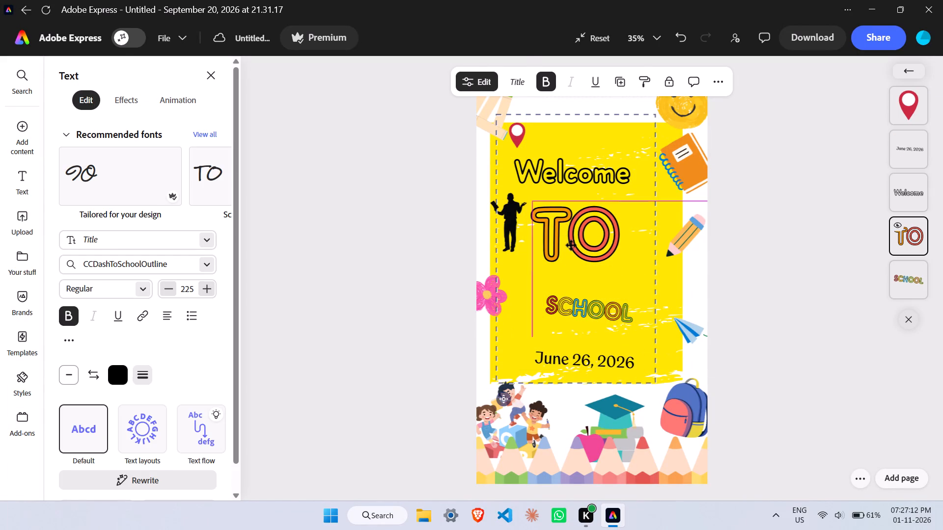
{"action": "left_click_drag", "start_coordinate": [571, 245], "coordinate": [576, 261]}
{"action": "left_click", "coordinate": [572, 316]}
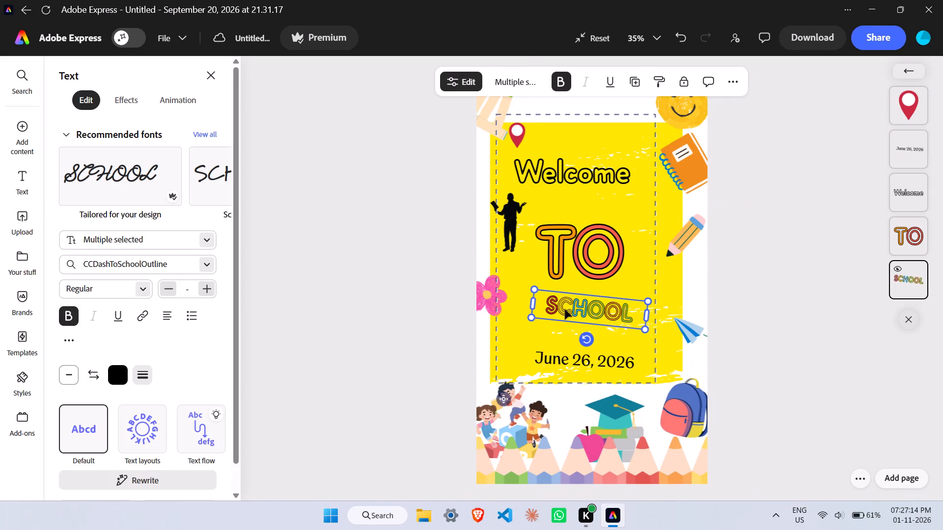
{"action": "left_click_drag", "start_coordinate": [570, 305], "coordinate": [566, 324]}
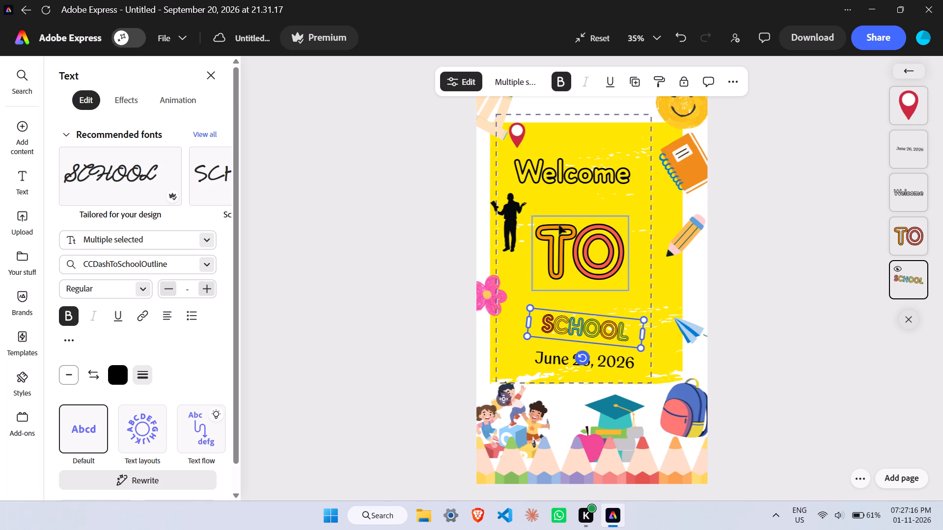
{"action": "left_click_drag", "start_coordinate": [564, 224], "coordinate": [573, 238]}
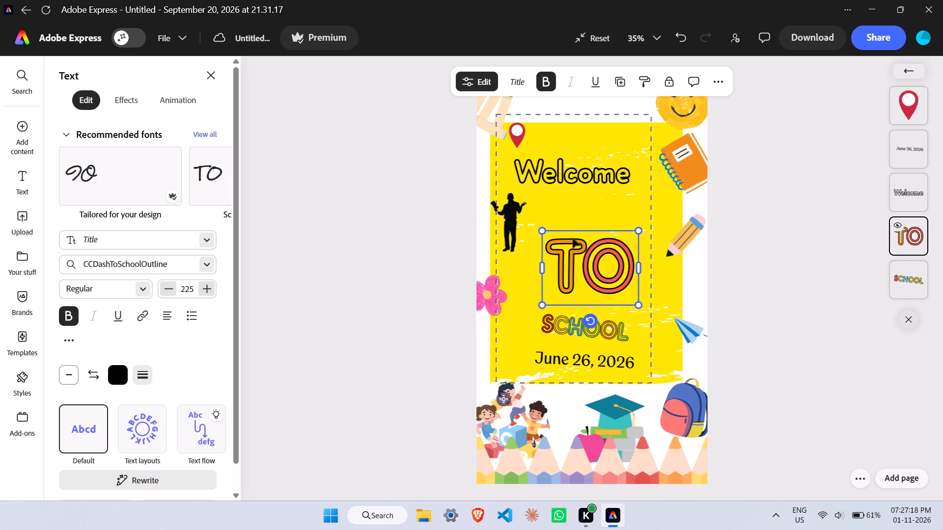
Move "Welcome" slightly right and down so that it sits centred above "TO".
{"action": "left_click", "coordinate": [559, 186]}
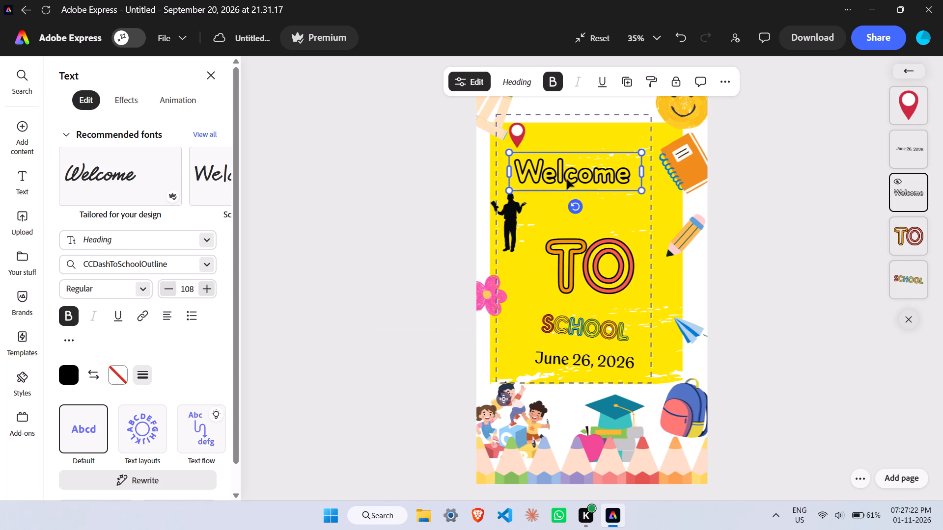
{"action": "left_click_drag", "start_coordinate": [582, 174], "coordinate": [597, 198]}
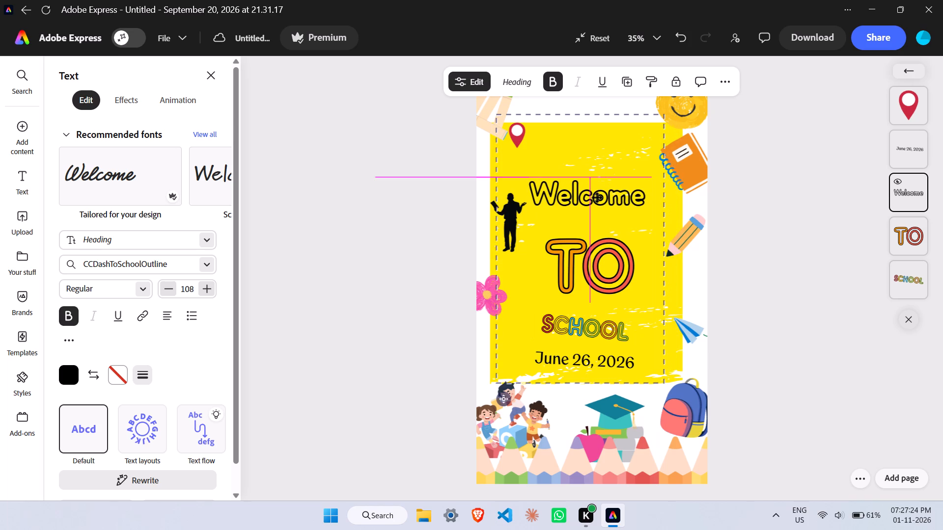
{"action": "left_click_drag", "start_coordinate": [597, 198], "coordinate": [598, 178]}
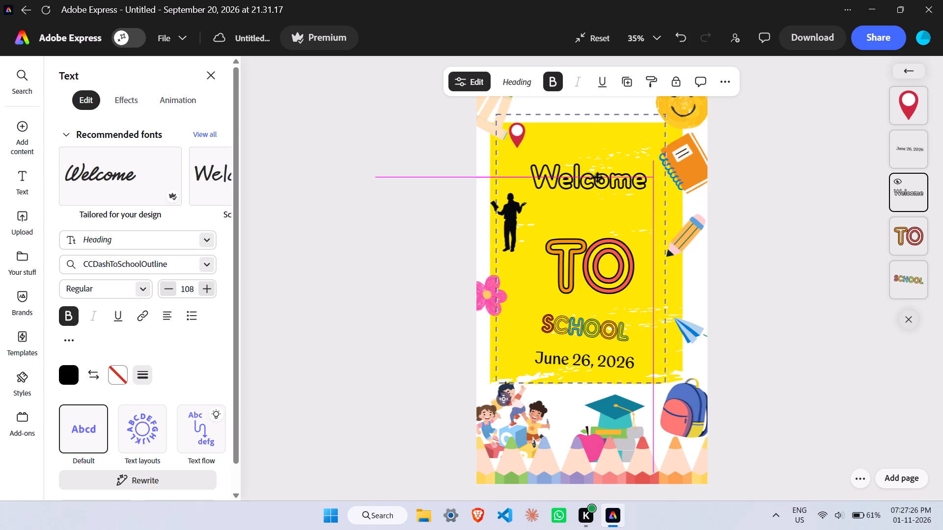
{"action": "left_click_drag", "start_coordinate": [598, 178], "coordinate": [597, 178]}
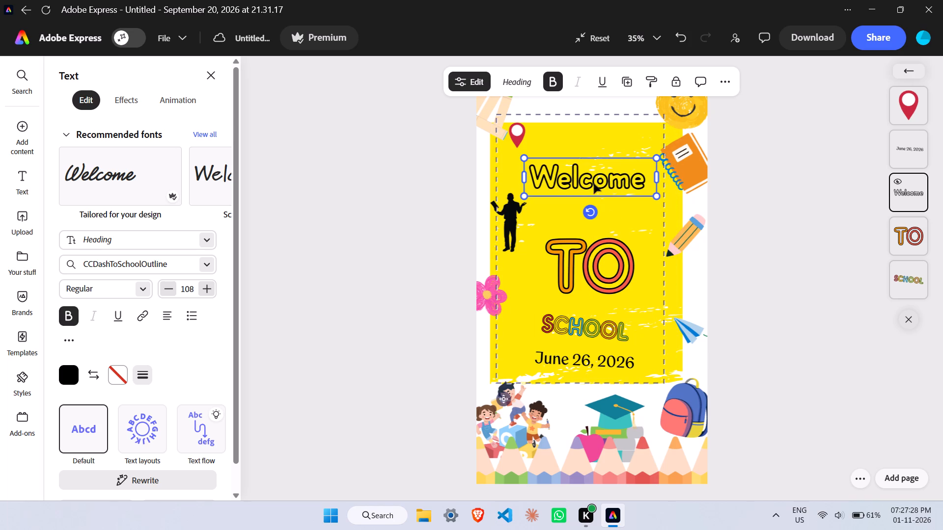
Rotate "TO" counterclockwise to slope up to the right, enlarge it slightly and fit it close beneath "Welcome".
{"action": "left_click_drag", "start_coordinate": [591, 289], "coordinate": [581, 261]}
{"action": "left_click_drag", "start_coordinate": [575, 291], "coordinate": [594, 285]}
{"action": "left_click_drag", "start_coordinate": [573, 229], "coordinate": [580, 241]}
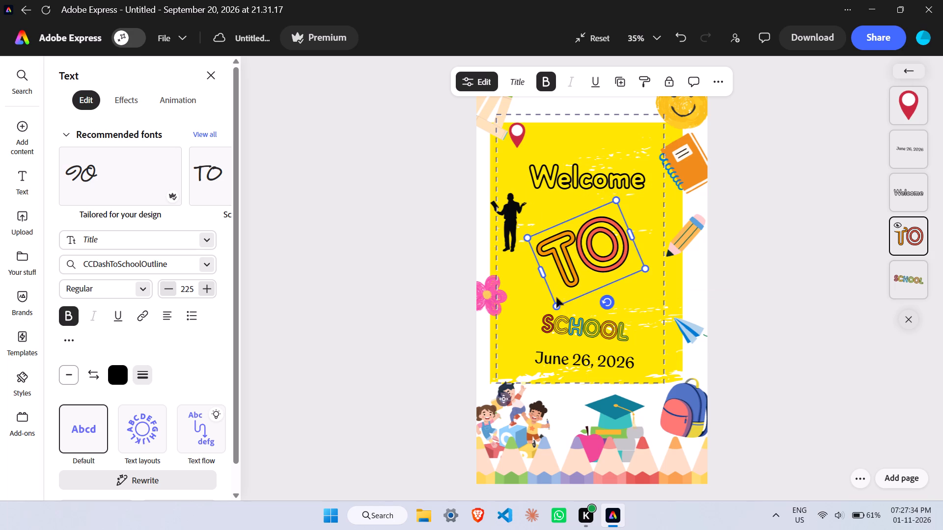
{"action": "left_click_drag", "start_coordinate": [557, 304], "coordinate": [548, 321]}
{"action": "left_click_drag", "start_coordinate": [561, 297], "coordinate": [565, 282]}
Enlarge "SCHOOL" to about the width of "Welcome", place it directly beneath "TO" and rotate it back to nearly level.
{"action": "left_click_drag", "start_coordinate": [564, 335], "coordinate": [557, 316]}
{"action": "left_click_drag", "start_coordinate": [637, 302], "coordinate": [663, 279]}
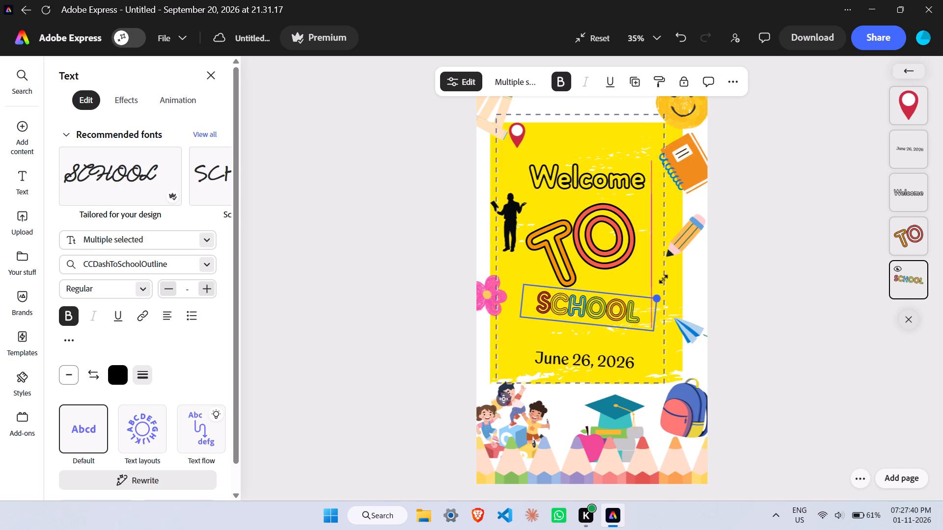
{"action": "left_click_drag", "start_coordinate": [663, 279], "coordinate": [688, 267]}
{"action": "left_click_drag", "start_coordinate": [606, 318], "coordinate": [579, 320]}
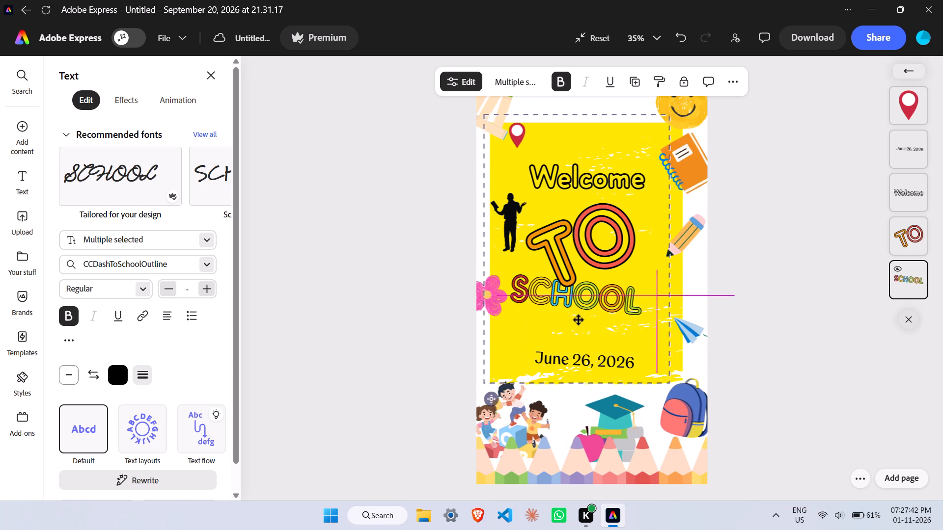
{"action": "left_click_drag", "start_coordinate": [579, 320], "coordinate": [582, 321]}
{"action": "left_click", "coordinate": [578, 344]}
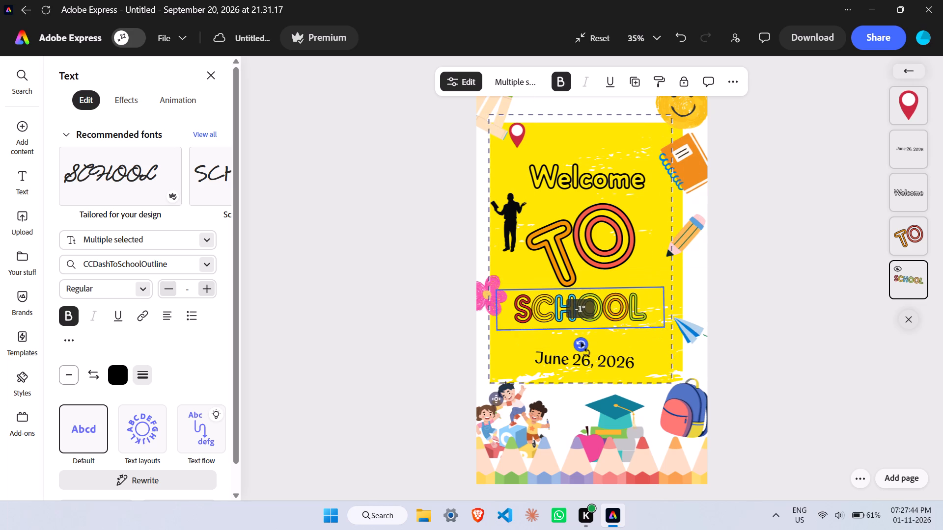
Enlarge the "June 26, 2026" line to font size 84 and place it beneath "SCHOOL" near the bottom of the yellow area.
{"action": "left_click", "coordinate": [557, 360]}
{"action": "left_click_drag", "start_coordinate": [570, 358], "coordinate": [561, 339]}
{"action": "left_click_drag", "start_coordinate": [634, 358], "coordinate": [675, 385]}
{"action": "left_click_drag", "start_coordinate": [595, 352], "coordinate": [588, 356]}
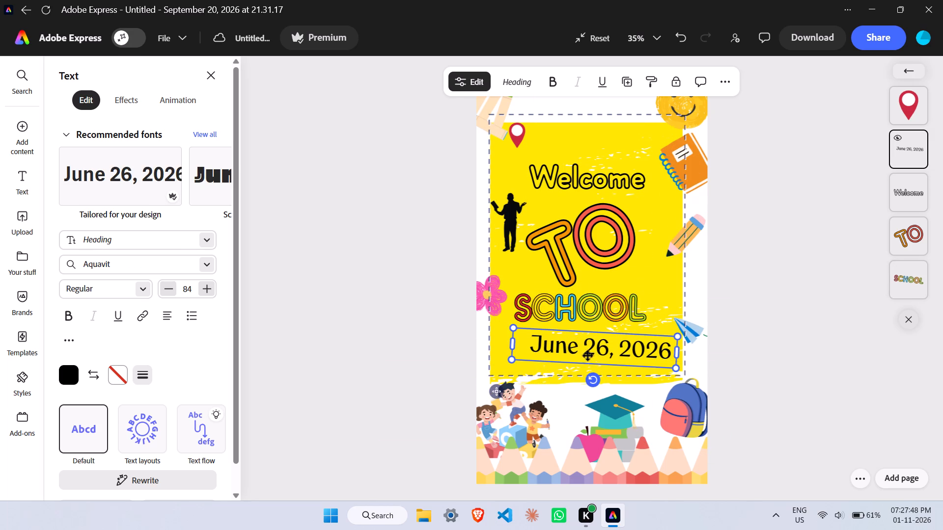
{"action": "left_click_drag", "start_coordinate": [588, 356], "coordinate": [588, 366]}
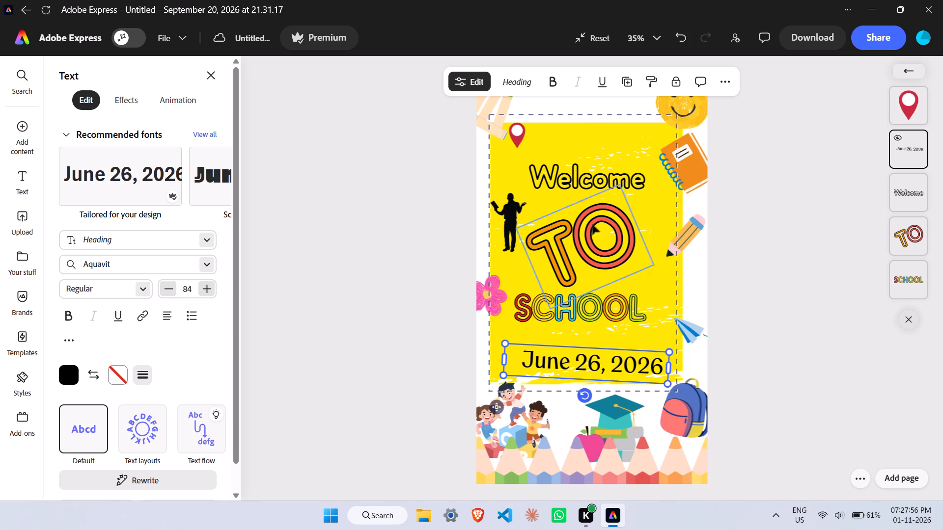
Move the coloured pencils illustration further into the poster's upper-left corner and shift the location pin down and slightly left.
{"action": "left_click", "coordinate": [490, 118]}
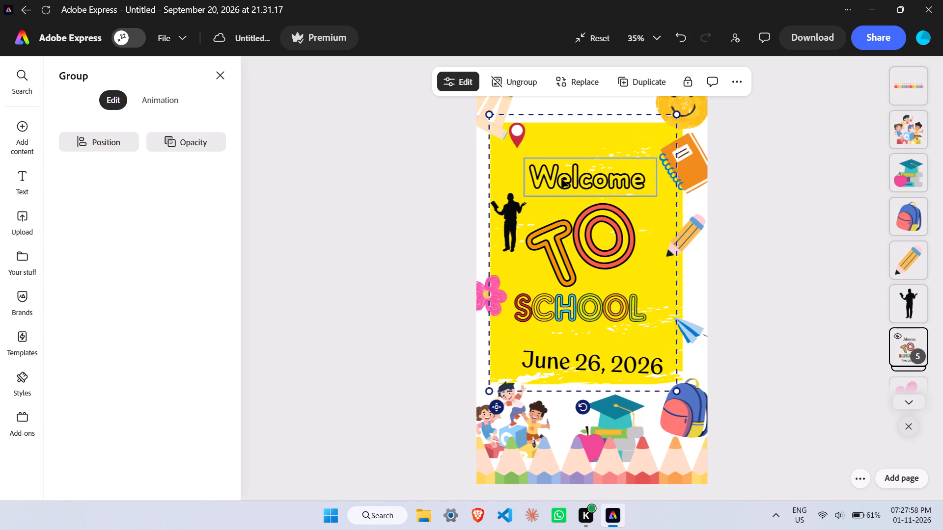
{"action": "scroll", "coordinate": [561, 179], "scroll_direction": "up", "scroll_amount": 2}
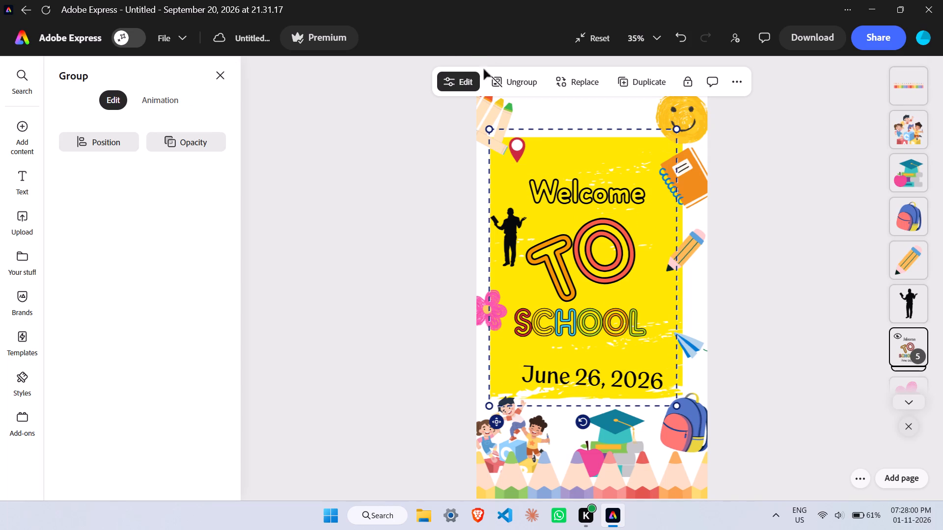
{"action": "left_click", "coordinate": [500, 116]}
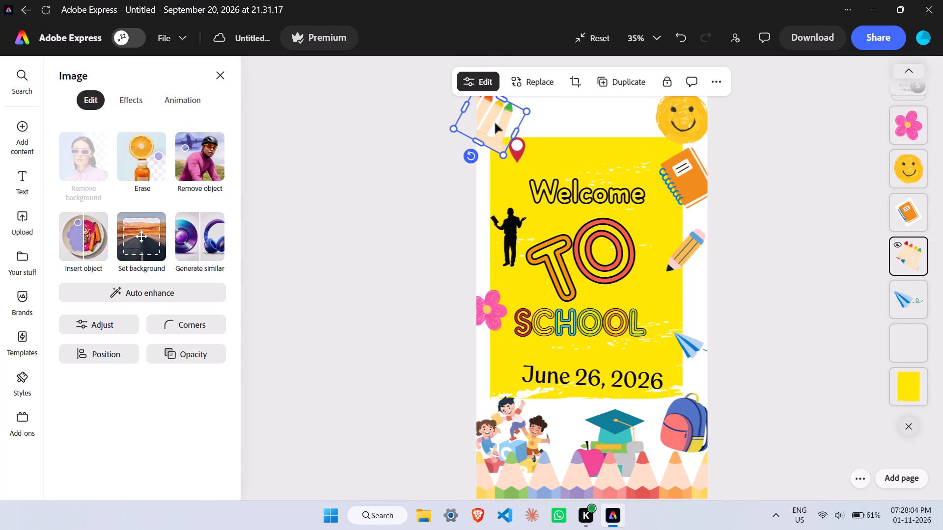
{"action": "left_click_drag", "start_coordinate": [499, 113], "coordinate": [516, 125]}
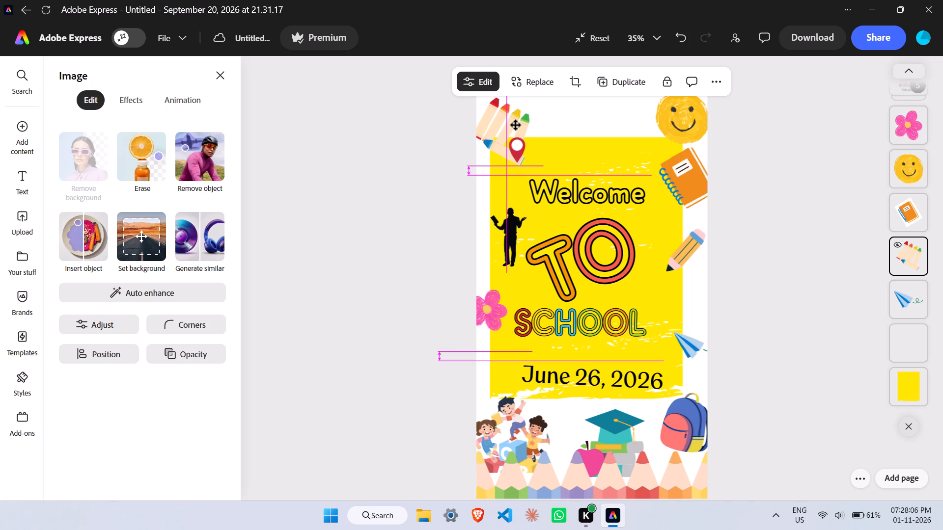
{"action": "left_click_drag", "start_coordinate": [516, 125], "coordinate": [516, 127]}
{"action": "left_click", "coordinate": [520, 150]}
{"action": "left_click_drag", "start_coordinate": [520, 150], "coordinate": [527, 165]}
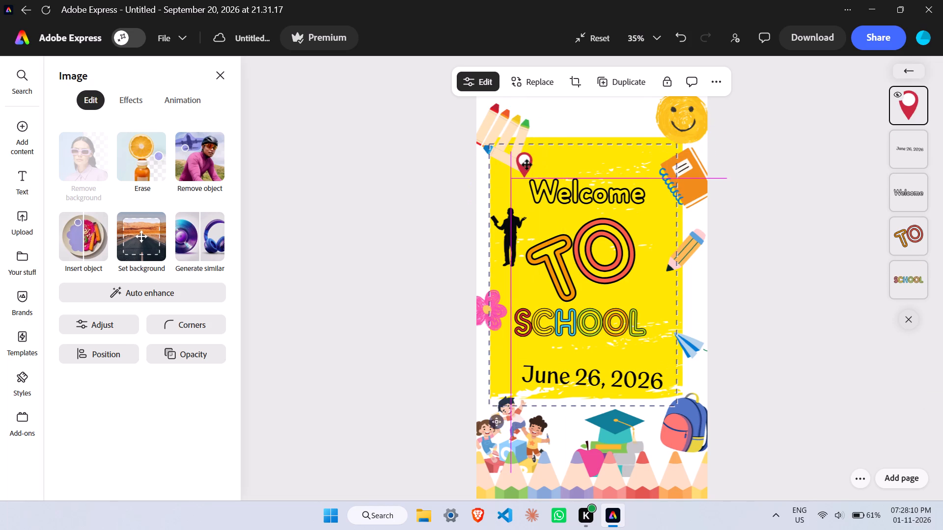
{"action": "left_click_drag", "start_coordinate": [527, 165], "coordinate": [512, 167]}
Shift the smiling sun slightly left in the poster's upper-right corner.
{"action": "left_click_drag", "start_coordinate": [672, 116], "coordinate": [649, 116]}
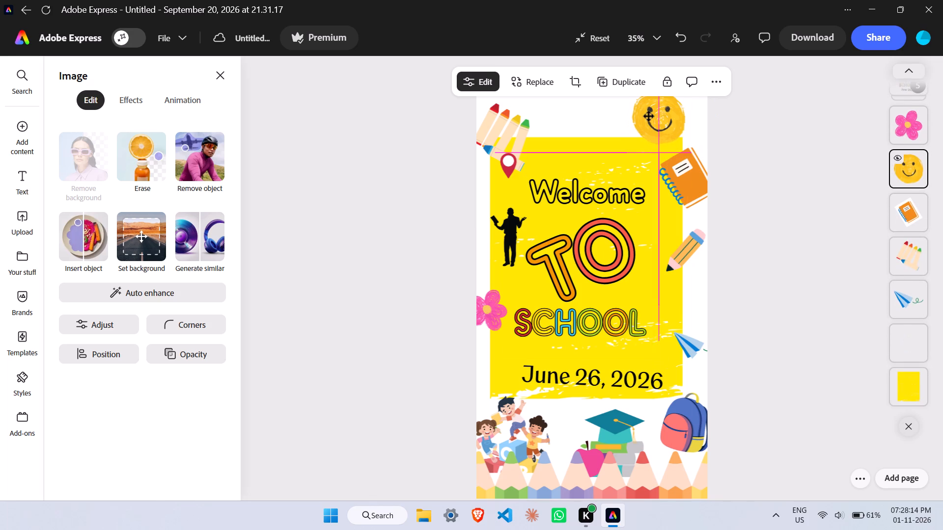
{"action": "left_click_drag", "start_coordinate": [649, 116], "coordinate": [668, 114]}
Lower the single pencil and the orange notebook slightly along the poster's right edge.
{"action": "left_click_drag", "start_coordinate": [696, 240], "coordinate": [700, 266]}
{"action": "left_click_drag", "start_coordinate": [695, 176], "coordinate": [694, 195]}
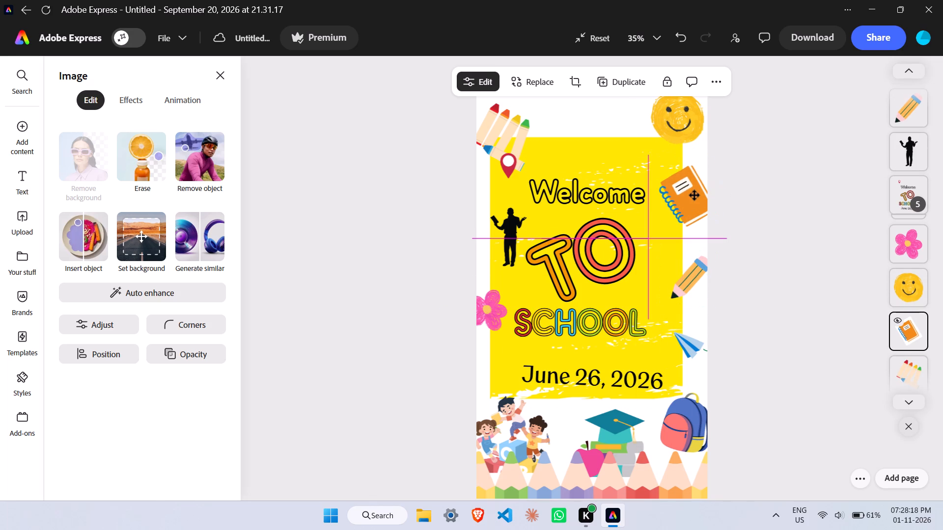
{"action": "left_click_drag", "start_coordinate": [694, 195], "coordinate": [694, 195]}
Move the smiling sun up and right so that it is partly cut off by the poster's top edge.
{"action": "left_click_drag", "start_coordinate": [687, 117], "coordinate": [696, 100]}
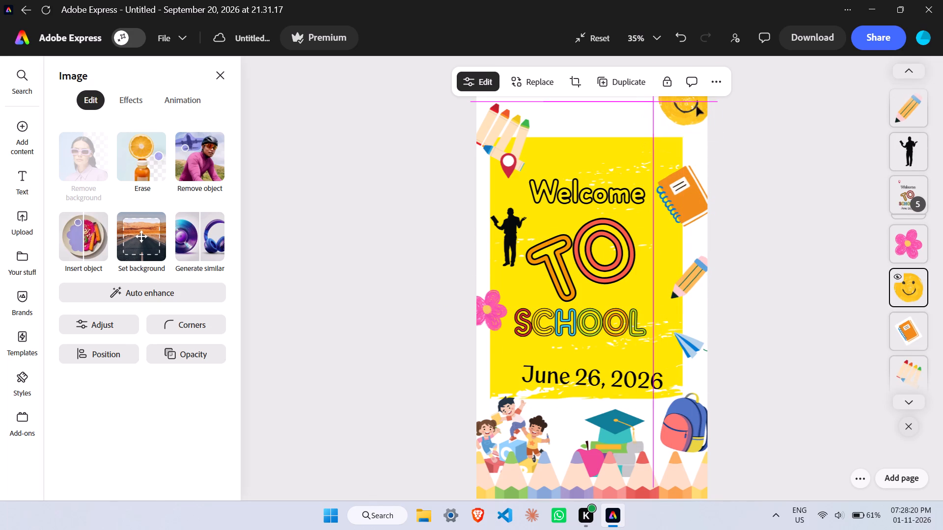
Move the coloured pencils illustration up into the poster's upper-left corner, partly cut off by the top edge and clear of the pin.
{"action": "scroll", "coordinate": [713, 176], "scroll_direction": "up", "scroll_amount": 4}
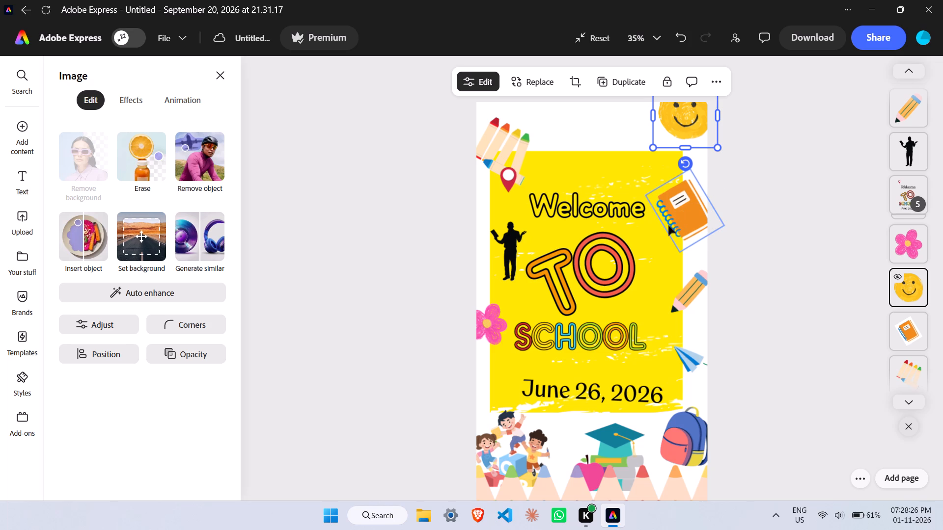
{"action": "left_click_drag", "start_coordinate": [490, 135], "coordinate": [496, 123]}
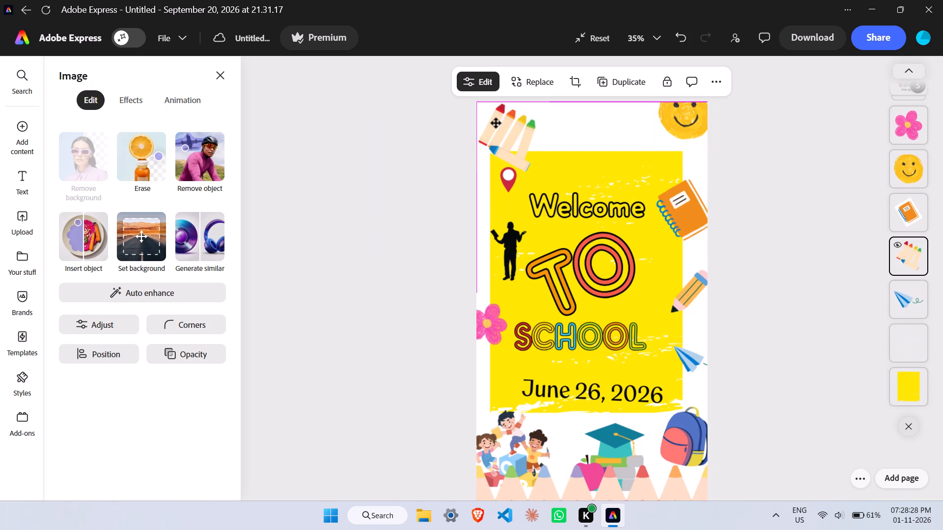
{"action": "left_click_drag", "start_coordinate": [496, 123], "coordinate": [505, 112]}
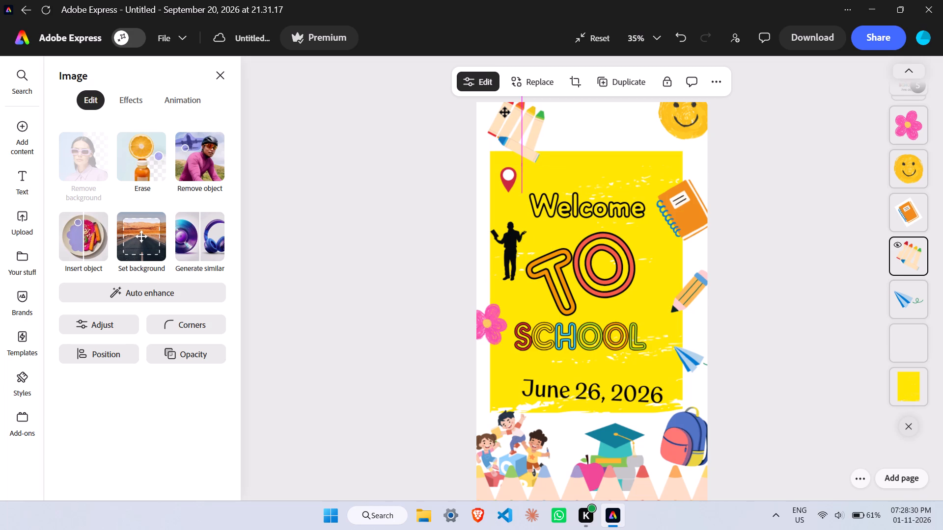
{"action": "left_click_drag", "start_coordinate": [505, 112], "coordinate": [492, 112]}
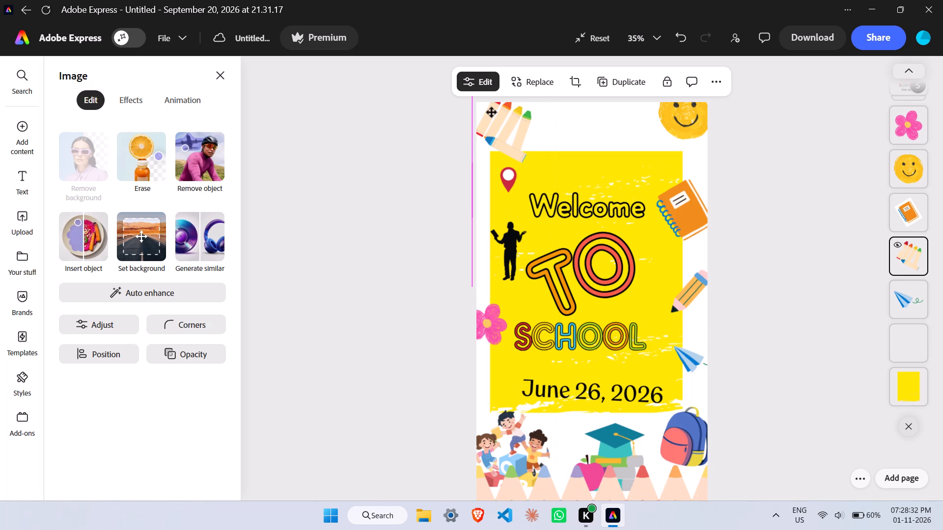
{"action": "left_click_drag", "start_coordinate": [492, 112], "coordinate": [489, 104]}
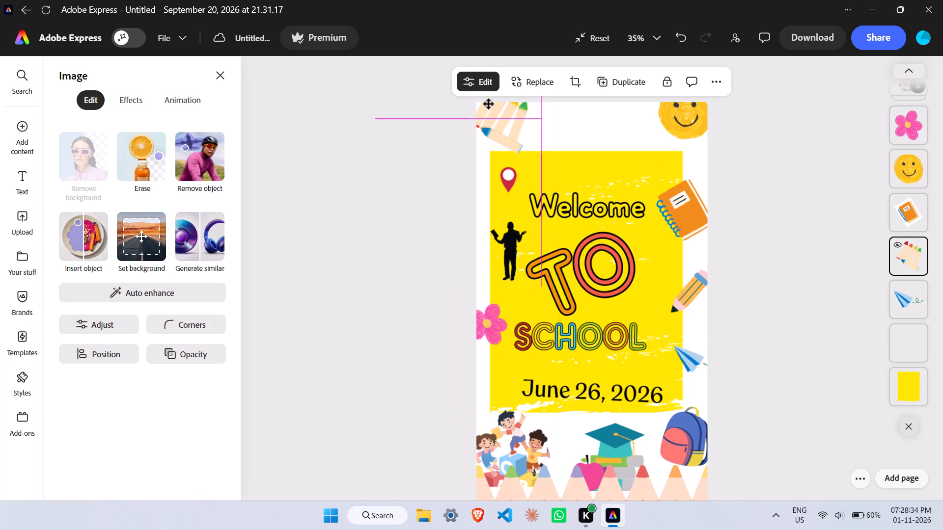
{"action": "left_click_drag", "start_coordinate": [489, 104], "coordinate": [493, 106]}
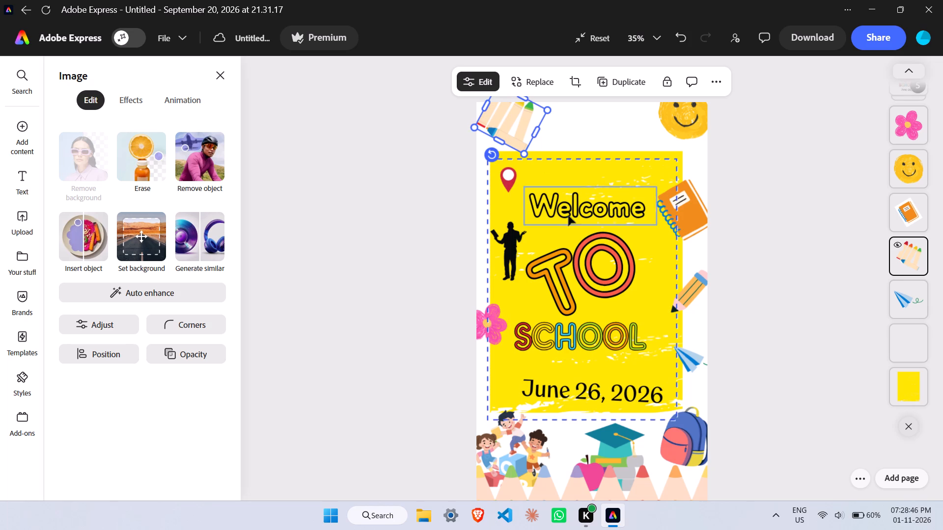
Shrink "TO" to font size 199 and centre it between "Welcome" and "SCHOOL".
{"action": "left_click", "coordinate": [586, 264]}
{"action": "left_click_drag", "start_coordinate": [619, 210], "coordinate": [602, 239]}
{"action": "left_click_drag", "start_coordinate": [586, 284], "coordinate": [602, 252]}
{"action": "left_click_drag", "start_coordinate": [602, 253], "coordinate": [594, 261]}
Adjust the rotation of "TO" to a slightly gentler upward slope to the right.
{"action": "left_click_drag", "start_coordinate": [603, 305], "coordinate": [599, 305]}
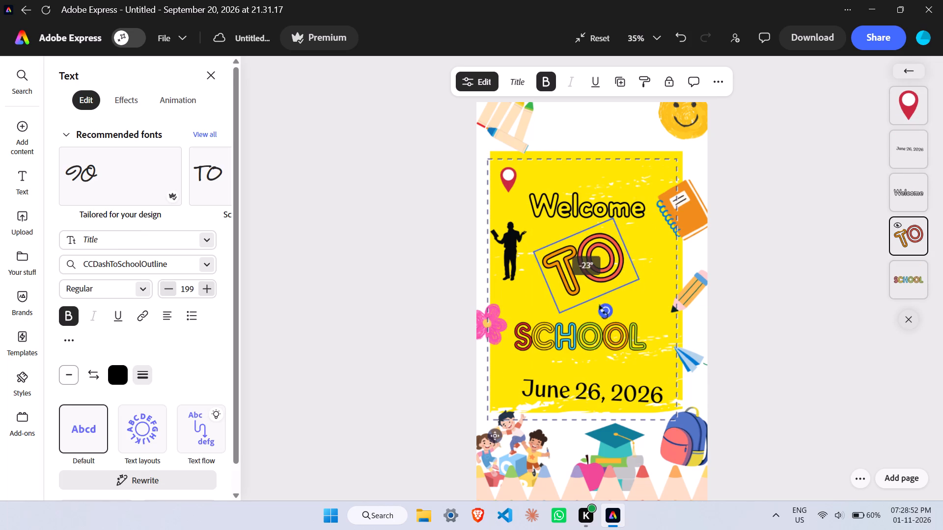
{"action": "left_click_drag", "start_coordinate": [599, 305], "coordinate": [582, 308]}
{"action": "left_click_drag", "start_coordinate": [580, 271], "coordinate": [578, 276]}
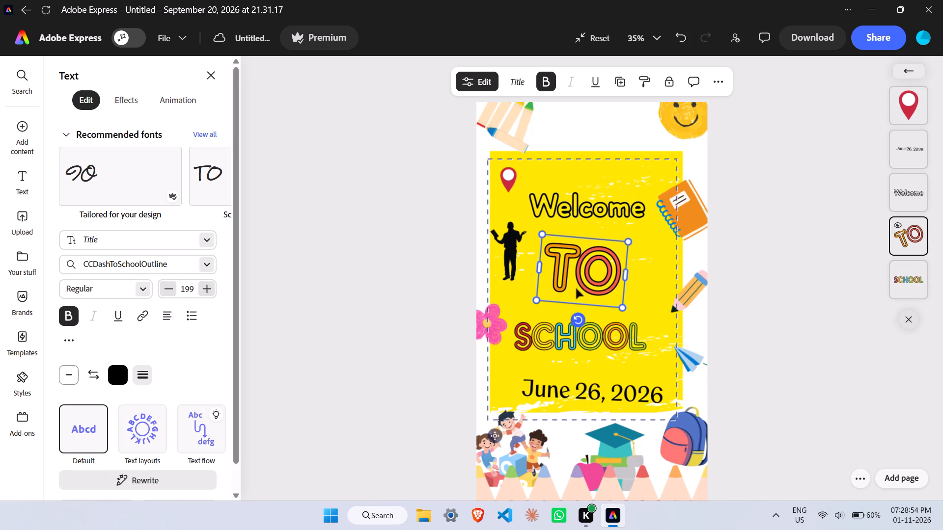
{"action": "left_click_drag", "start_coordinate": [576, 316], "coordinate": [582, 314]}
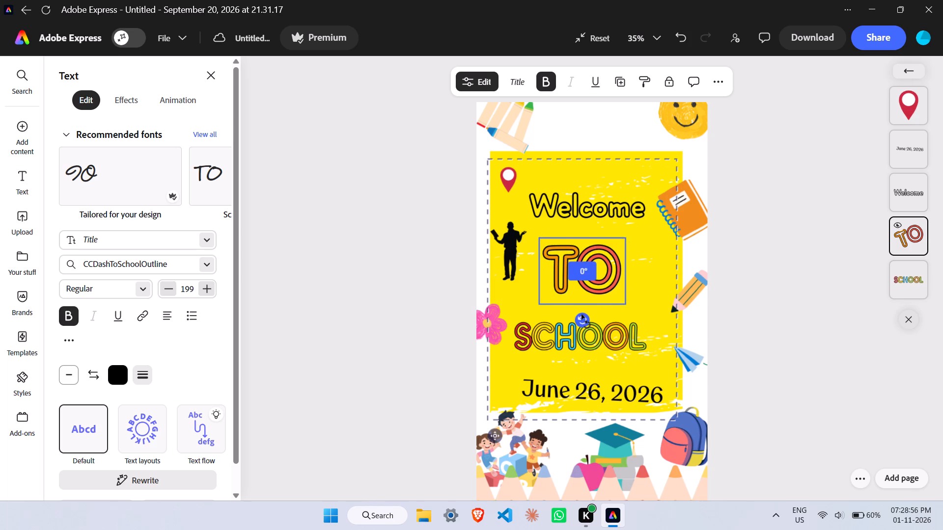
{"action": "left_click_drag", "start_coordinate": [582, 314], "coordinate": [592, 309]}
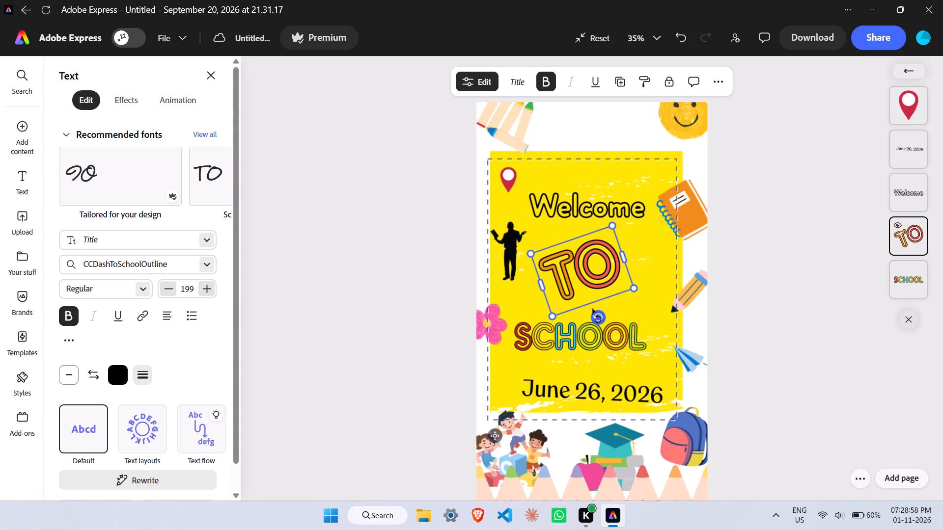
Nudge "TO" slightly left and shrink it to font size 181.
{"action": "left_click", "coordinate": [588, 276]}
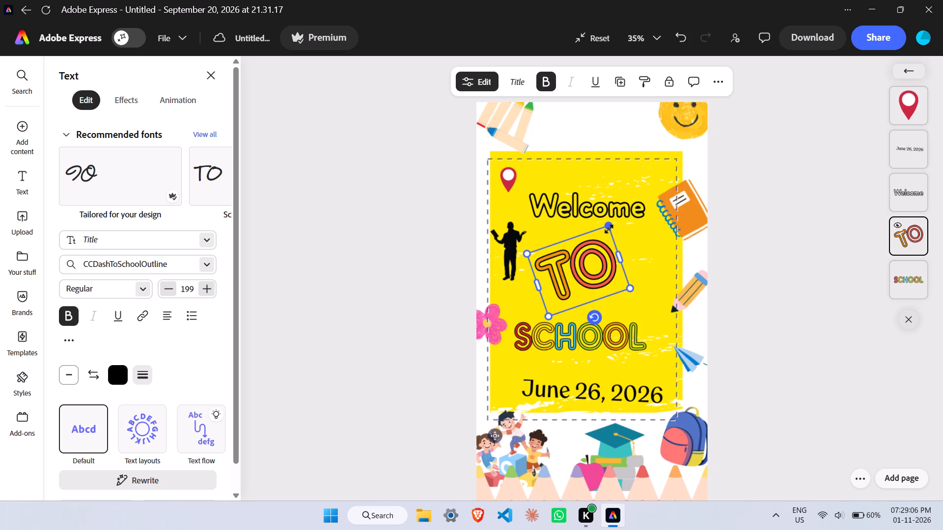
{"action": "left_click_drag", "start_coordinate": [609, 229], "coordinate": [605, 237]}
{"action": "left_click", "coordinate": [587, 266]}
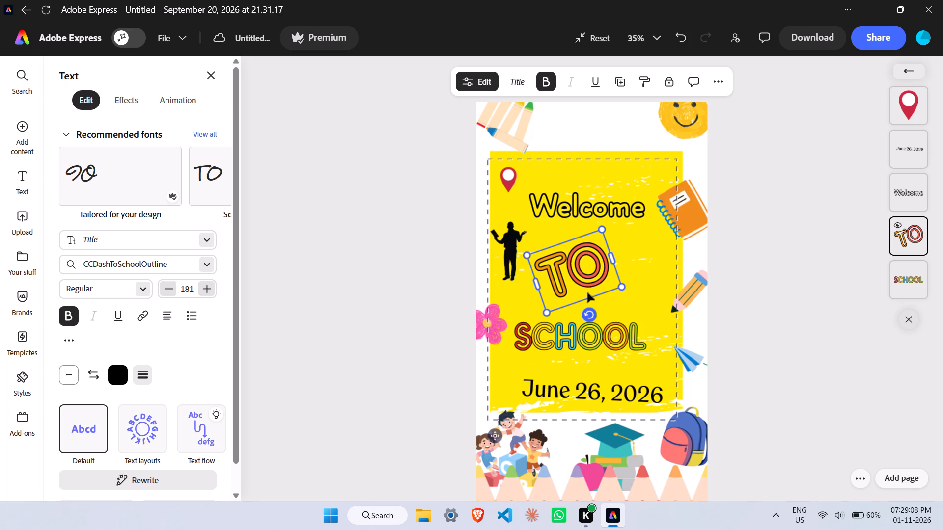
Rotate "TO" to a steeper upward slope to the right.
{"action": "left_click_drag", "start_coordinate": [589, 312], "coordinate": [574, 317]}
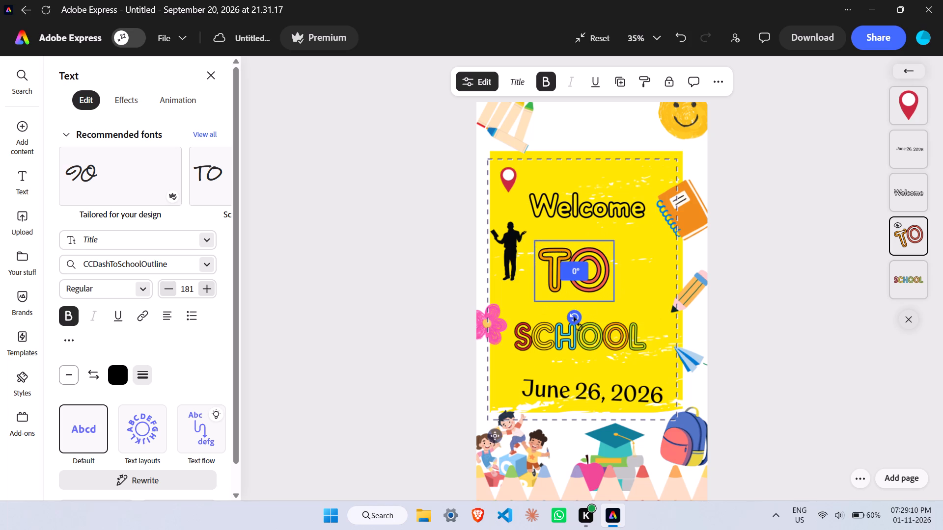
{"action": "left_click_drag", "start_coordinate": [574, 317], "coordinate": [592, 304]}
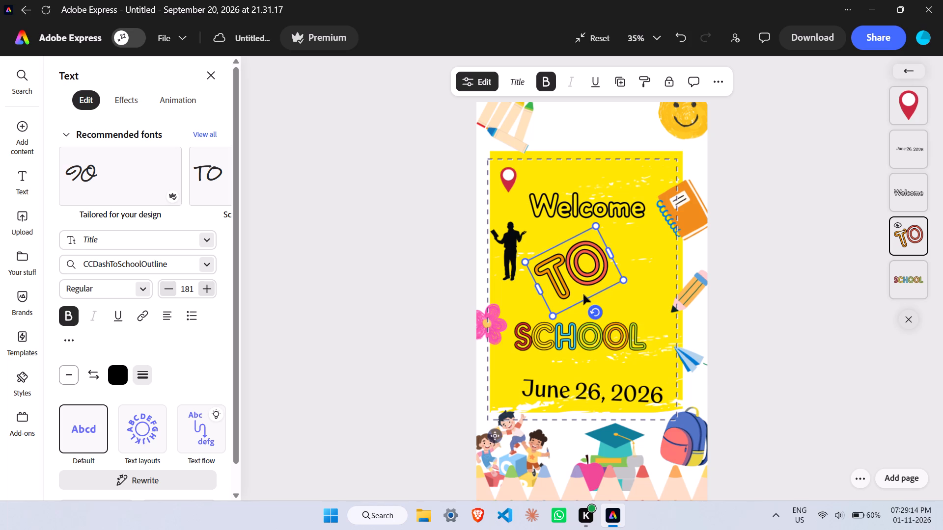
Tilt "SCHOOL" to slope upward to the right and move it slightly up above the date.
{"action": "left_click", "coordinate": [580, 334]}
{"action": "left_click_drag", "start_coordinate": [580, 334], "coordinate": [580, 342]}
{"action": "left_click", "coordinate": [552, 370]}
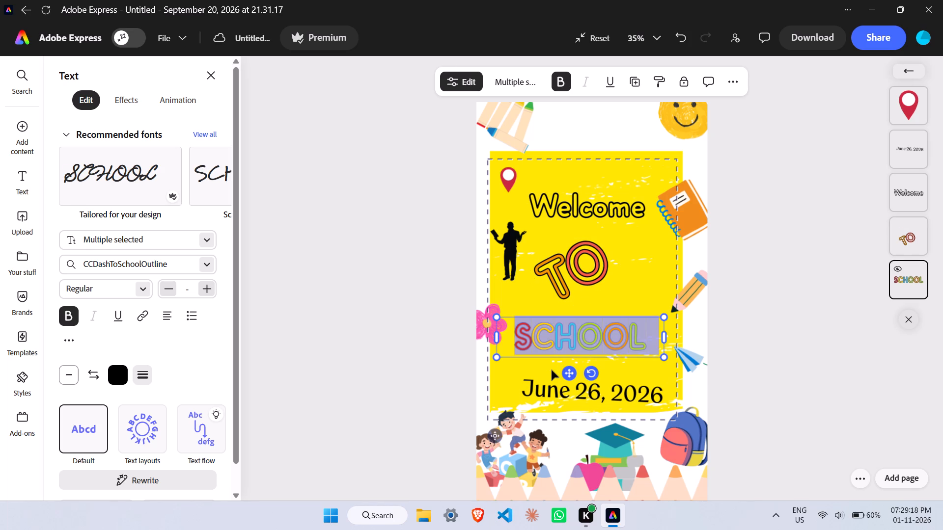
{"action": "left_click_drag", "start_coordinate": [579, 342], "coordinate": [582, 348]}
{"action": "left_click_drag", "start_coordinate": [584, 371], "coordinate": [590, 368]}
{"action": "left_click_drag", "start_coordinate": [582, 334], "coordinate": [581, 331]}
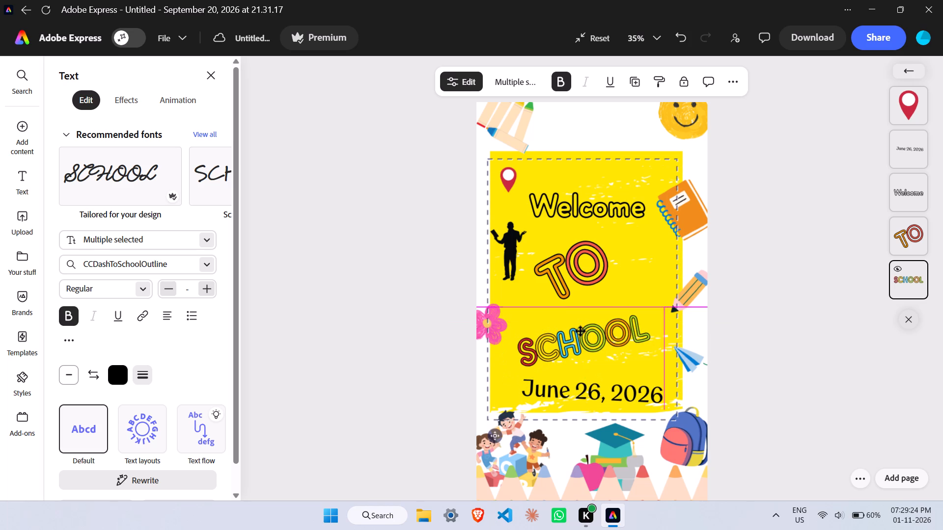
{"action": "left_click_drag", "start_coordinate": [581, 331], "coordinate": [577, 326]}
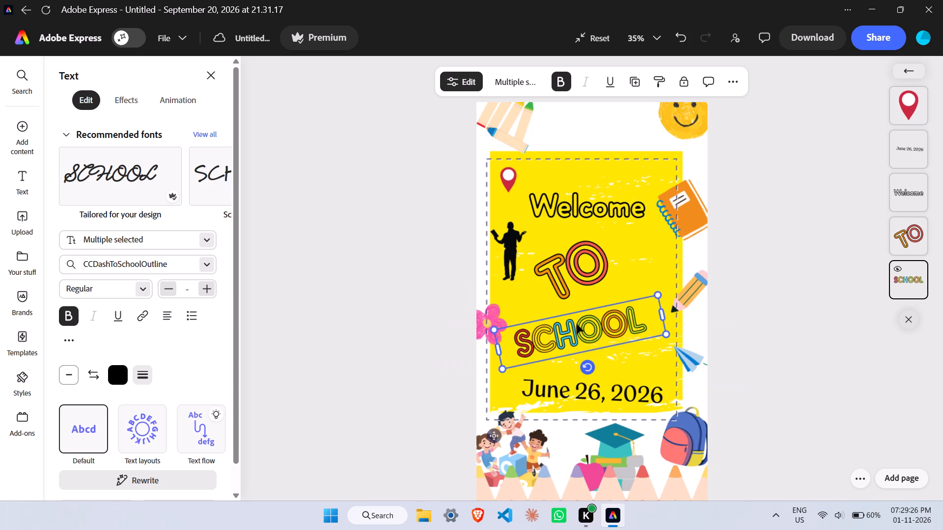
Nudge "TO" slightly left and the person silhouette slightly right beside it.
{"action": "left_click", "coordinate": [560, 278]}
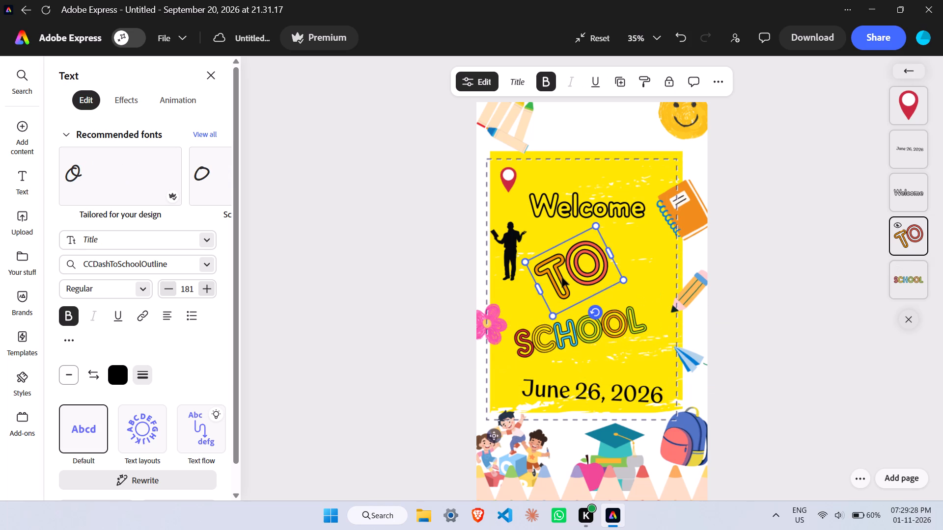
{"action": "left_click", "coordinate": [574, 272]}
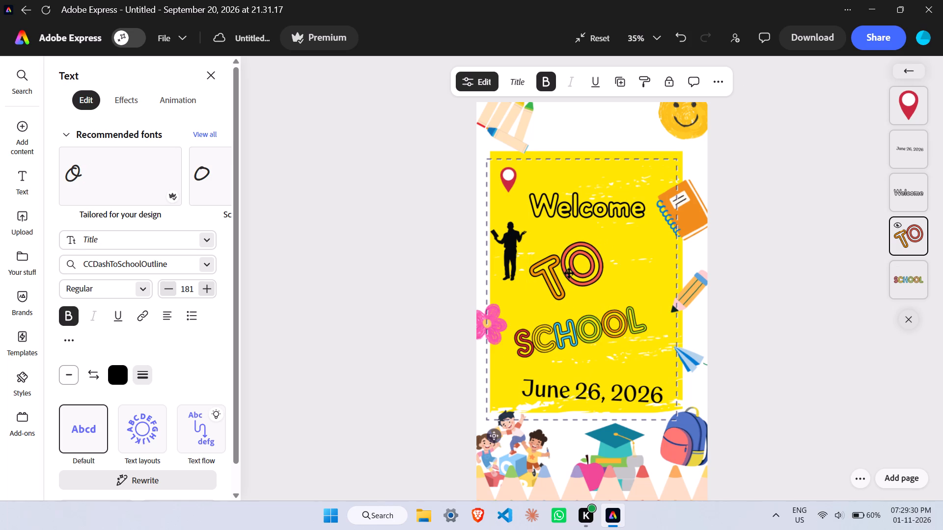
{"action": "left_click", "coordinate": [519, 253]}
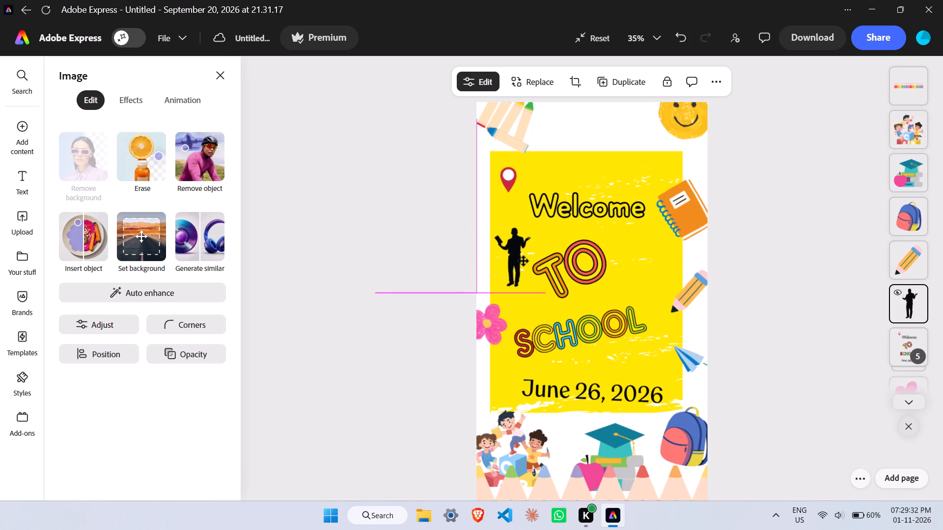
Move the red location pin up into the yellow panel's upper-left corner and make it slightly smaller.
{"action": "left_click", "coordinate": [502, 191]}
{"action": "left_click_drag", "start_coordinate": [524, 193], "coordinate": [531, 210]}
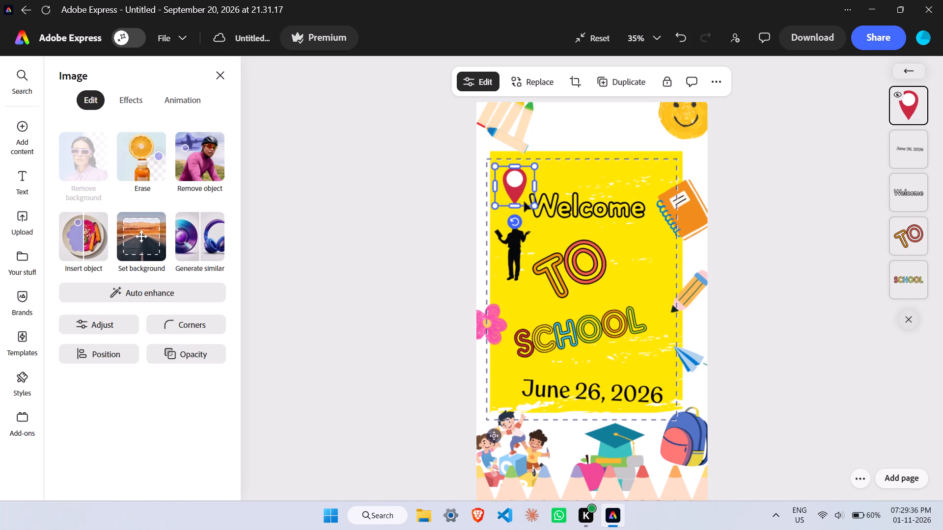
{"action": "left_click_drag", "start_coordinate": [520, 195], "coordinate": [518, 186]}
{"action": "left_click_drag", "start_coordinate": [513, 196], "coordinate": [513, 206]}
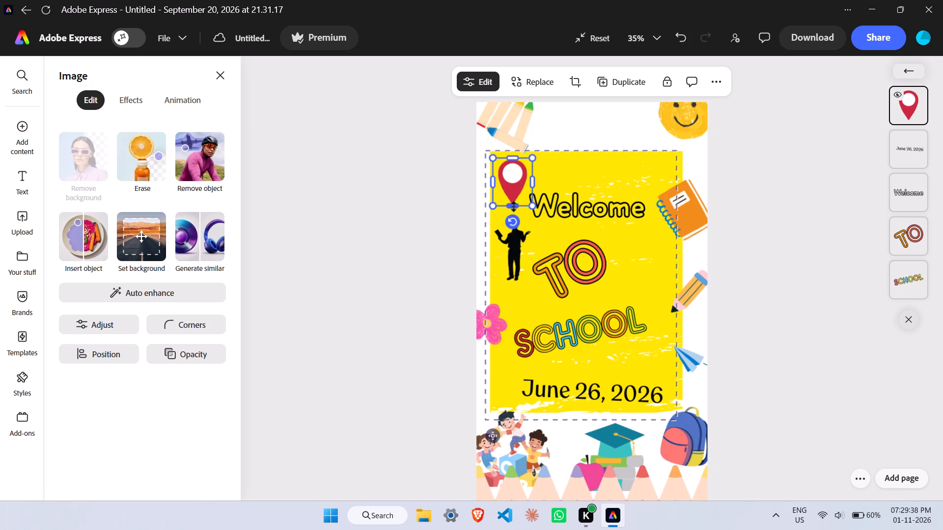
{"action": "left_click", "coordinate": [513, 206]}
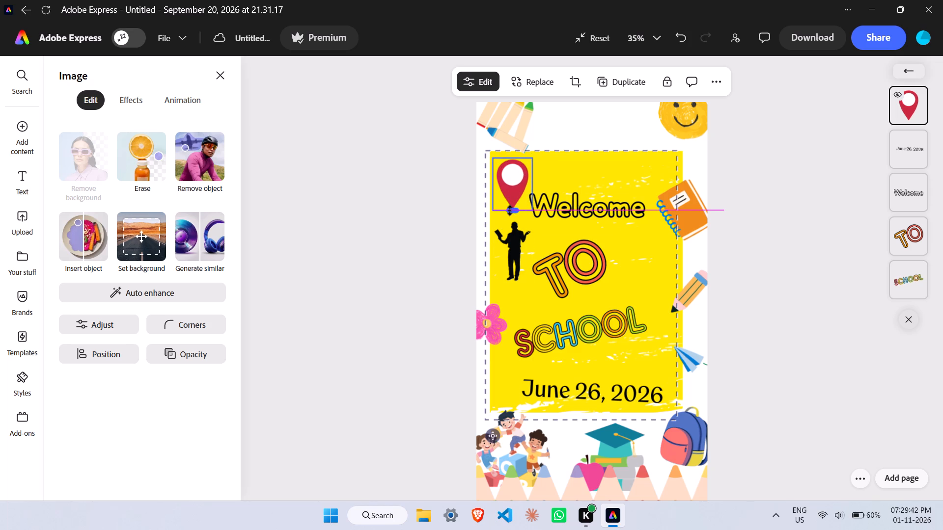
{"action": "left_click_drag", "start_coordinate": [532, 208], "coordinate": [518, 194]}
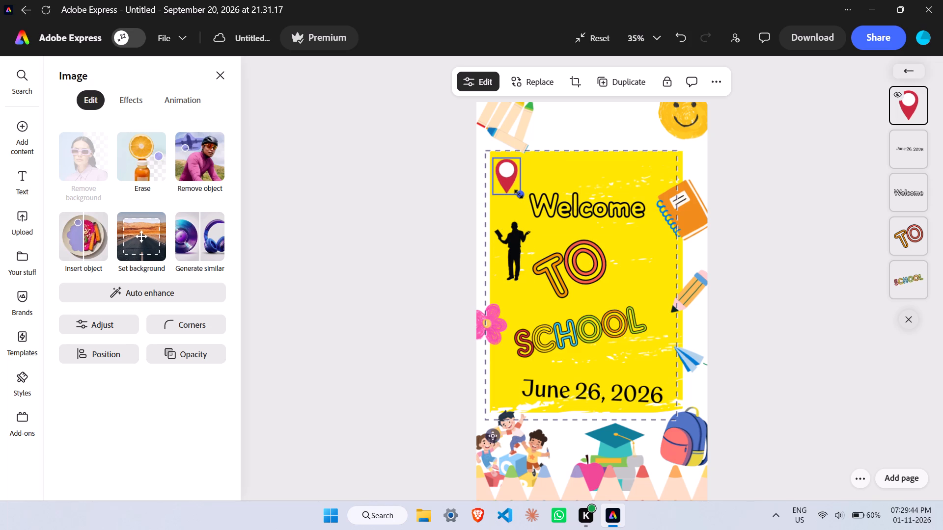
{"action": "left_click_drag", "start_coordinate": [518, 194], "coordinate": [514, 194]}
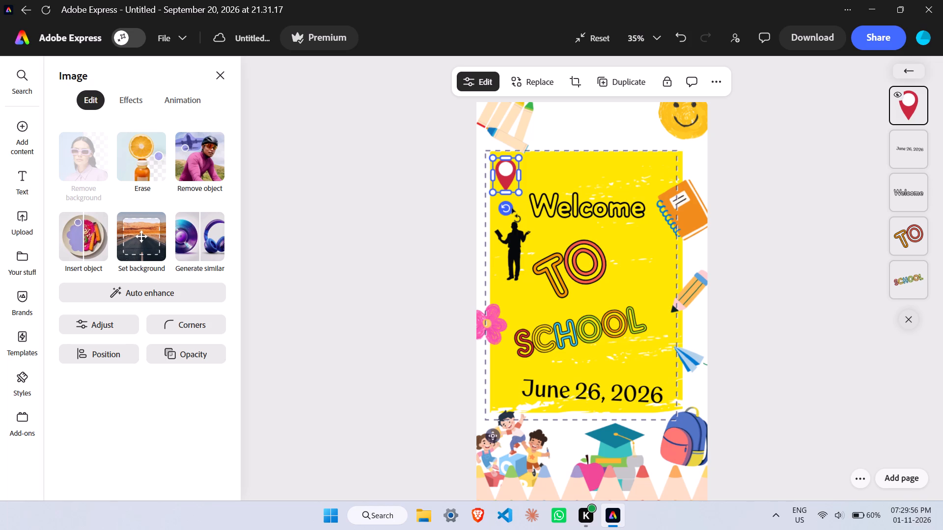
{"action": "left_click", "coordinate": [516, 194]}
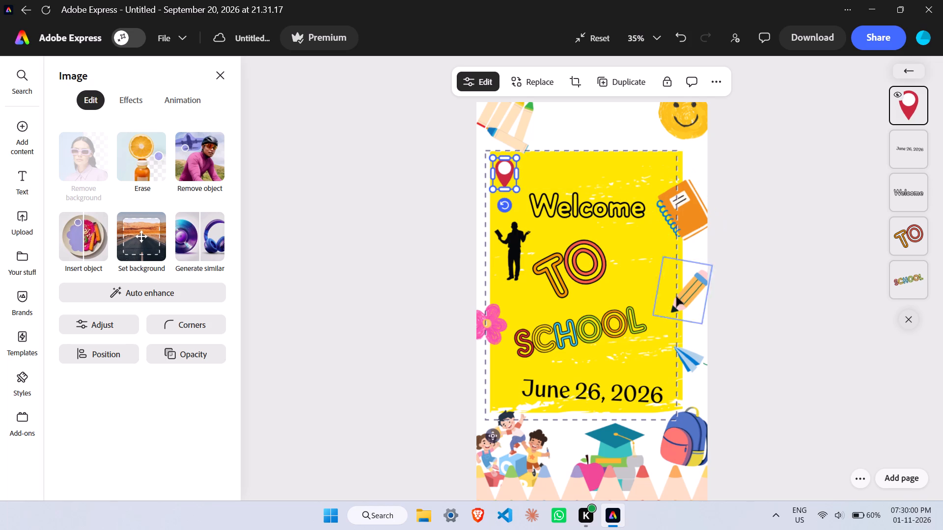
Shift the graduation cap and books slightly left, and the backpack down and right, partly past the poster's right edge.
{"action": "scroll", "coordinate": [669, 298], "scroll_direction": "down", "scroll_amount": 2}
{"action": "scroll", "coordinate": [540, 333], "scroll_direction": "down", "scroll_amount": 9}
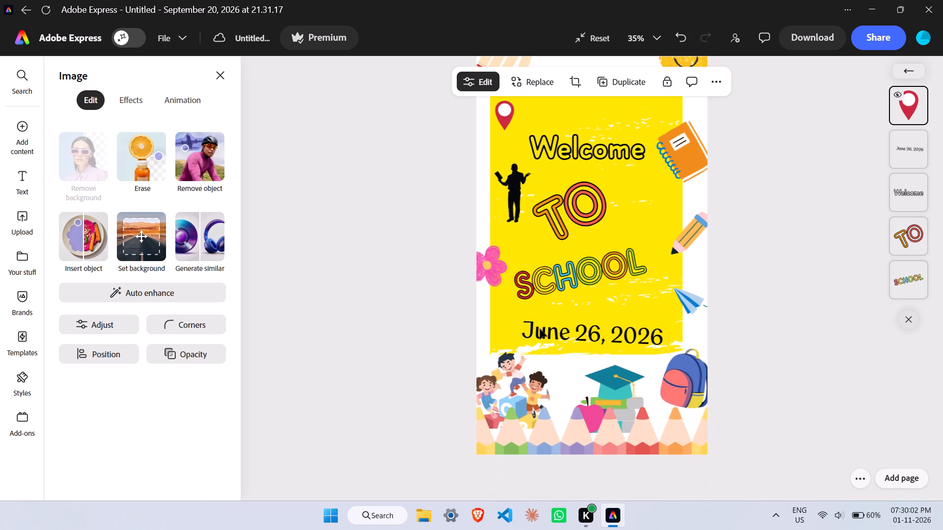
{"action": "scroll", "coordinate": [540, 329], "scroll_direction": "down", "scroll_amount": 2}
{"action": "left_click_drag", "start_coordinate": [611, 385], "coordinate": [600, 385]}
{"action": "left_click_drag", "start_coordinate": [686, 381], "coordinate": [694, 398]}
Move the paper plane down and slightly left, close to the date's right end.
{"action": "left_click_drag", "start_coordinate": [695, 318], "coordinate": [692, 336]}
Move the children illustration left so the poster's left edge partly cuts it off.
{"action": "left_click_drag", "start_coordinate": [506, 389], "coordinate": [496, 386]}
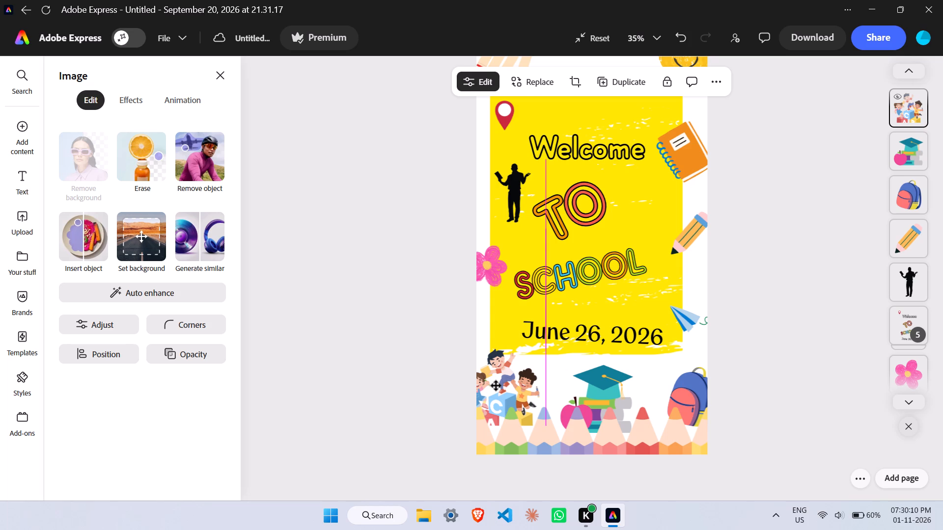
{"action": "left_click_drag", "start_coordinate": [496, 386], "coordinate": [492, 387]}
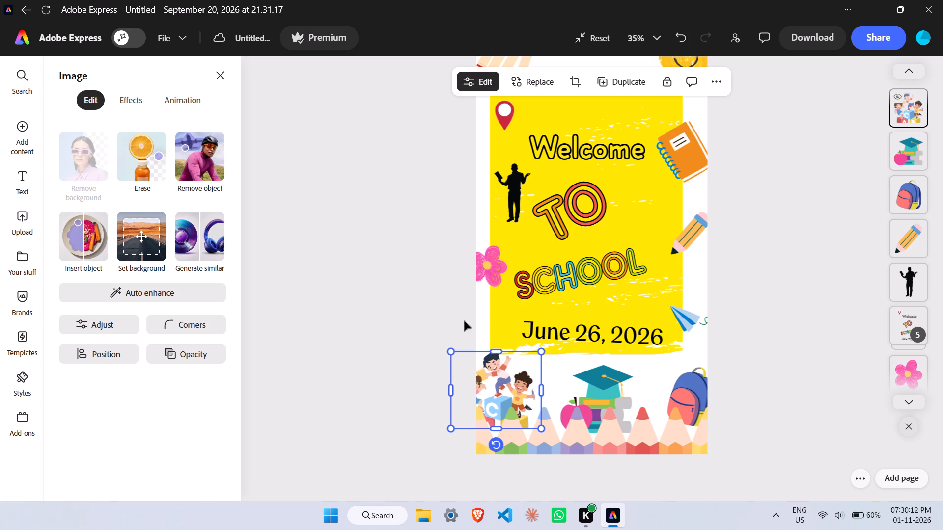
Move the pink flower slightly down and left along the poster's left edge, clear of "SCHOOL".
{"action": "left_click_drag", "start_coordinate": [481, 272], "coordinate": [481, 272]}
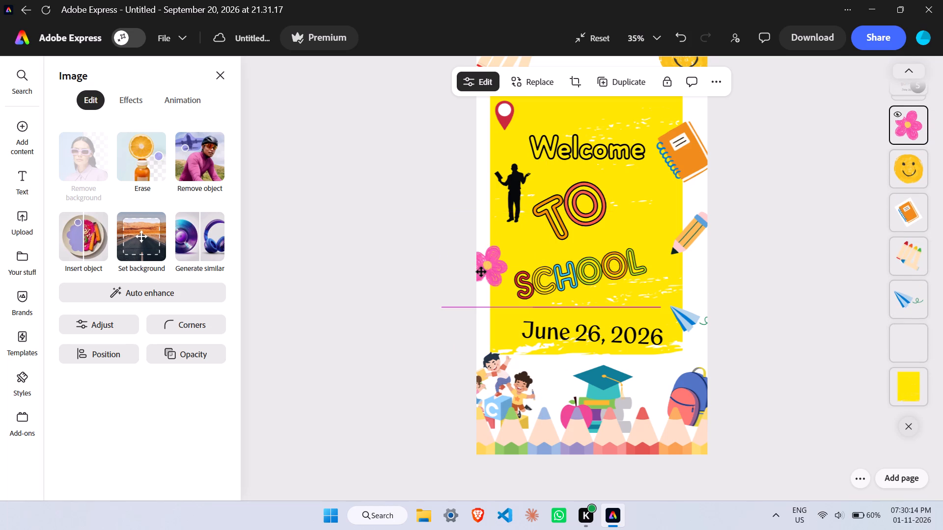
{"action": "left_click_drag", "start_coordinate": [481, 272], "coordinate": [479, 277]}
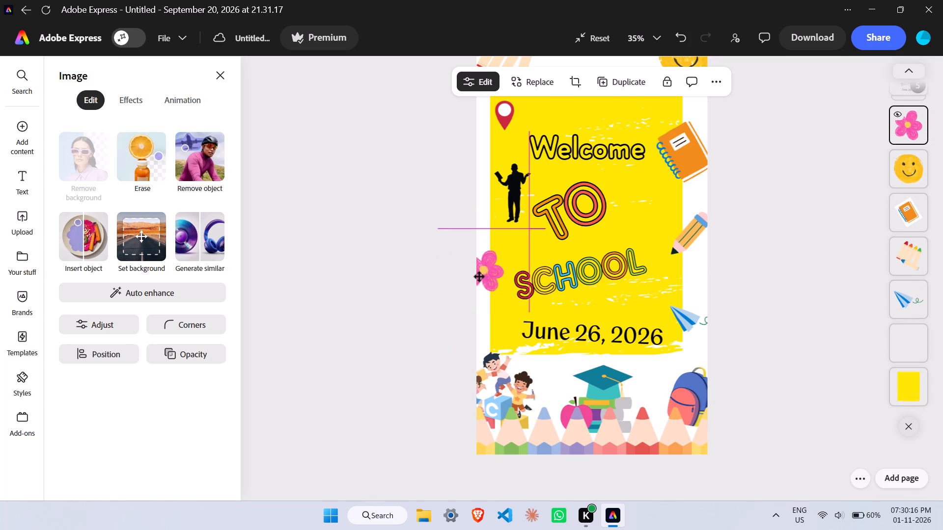
{"action": "left_click_drag", "start_coordinate": [479, 277], "coordinate": [486, 279]}
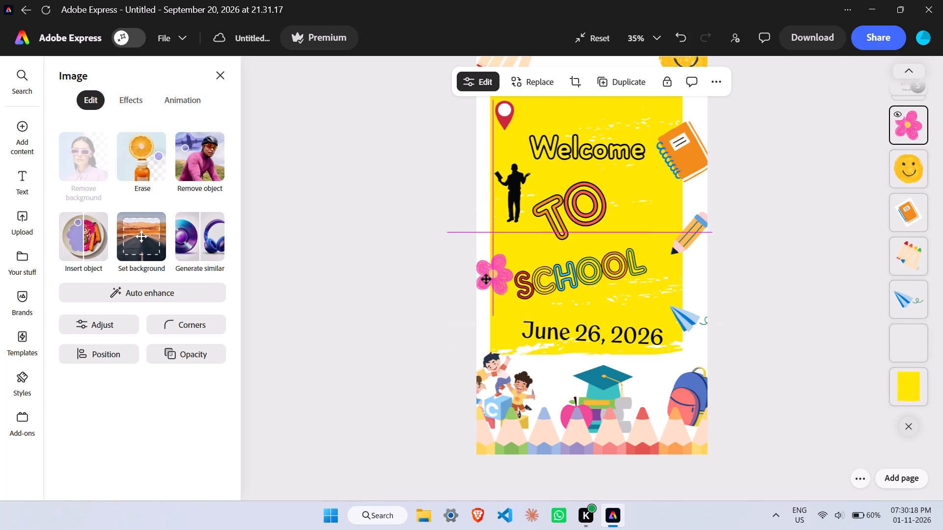
{"action": "left_click_drag", "start_coordinate": [486, 279], "coordinate": [479, 281]}
Fine-tune the position of "SCHOOL", nudging it slightly right, away from the pink flower.
{"action": "left_click", "coordinate": [570, 282]}
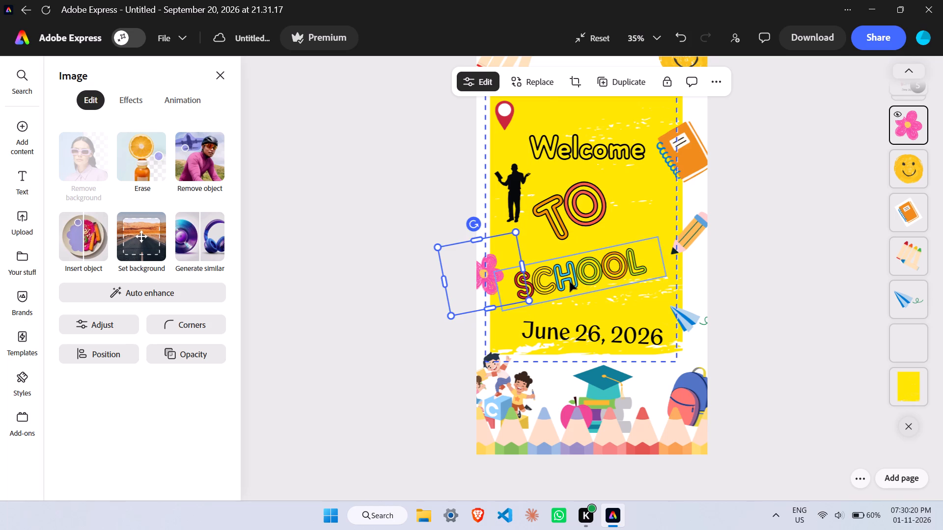
{"action": "left_click_drag", "start_coordinate": [576, 280], "coordinate": [579, 288]}
{"action": "left_click", "coordinate": [585, 313]}
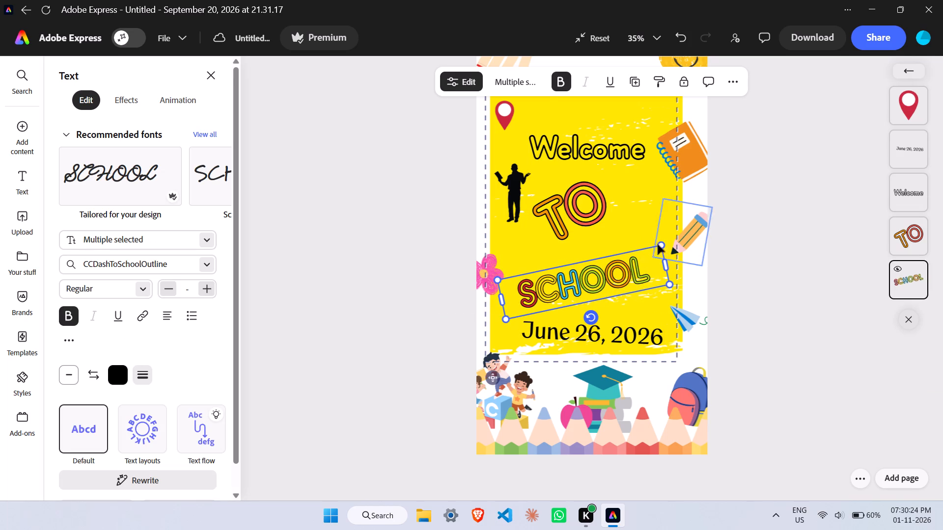
{"action": "left_click_drag", "start_coordinate": [660, 243], "coordinate": [657, 234]}
{"action": "left_click_drag", "start_coordinate": [591, 284], "coordinate": [591, 274]}
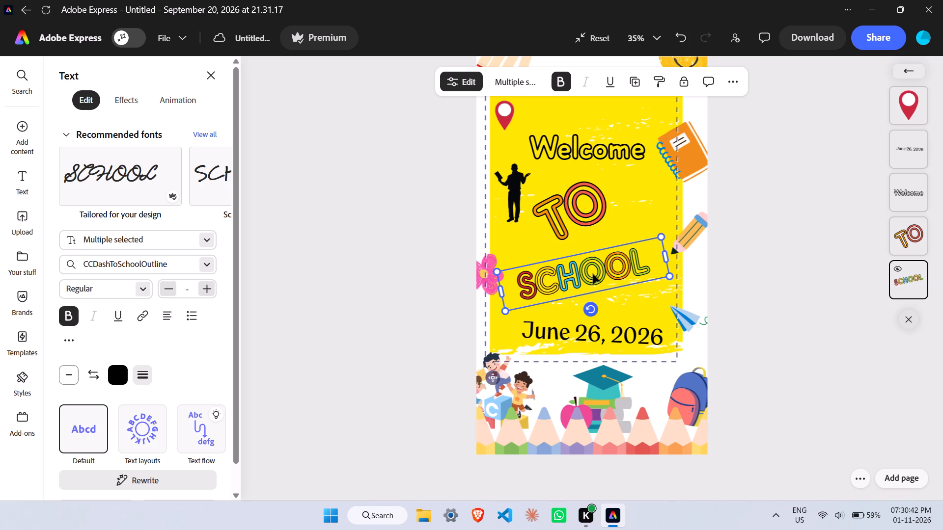
Rotate "TO" to a gentle downward slope to the right and centre it between "Welcome" and "SCHOOL".
{"action": "left_click", "coordinate": [590, 215]}
{"action": "left_click_drag", "start_coordinate": [600, 248], "coordinate": [570, 249]}
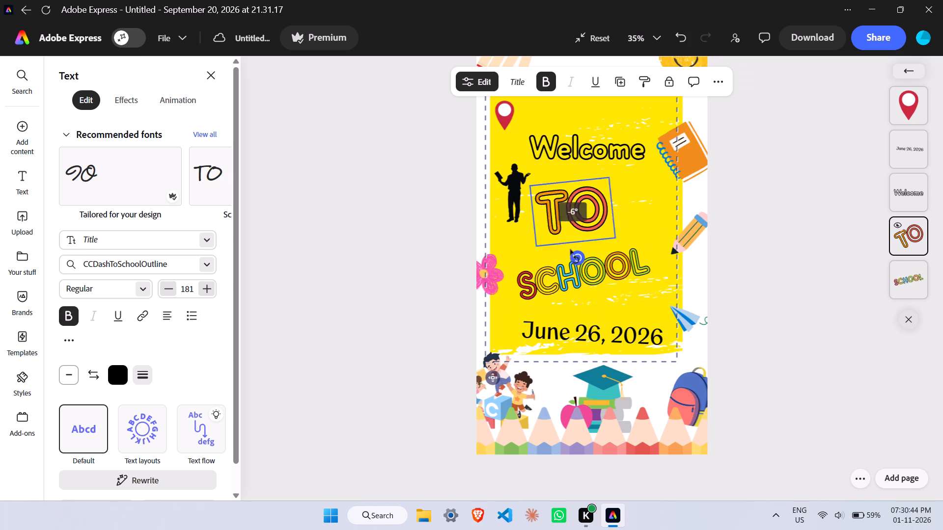
{"action": "left_click_drag", "start_coordinate": [570, 249], "coordinate": [571, 247]}
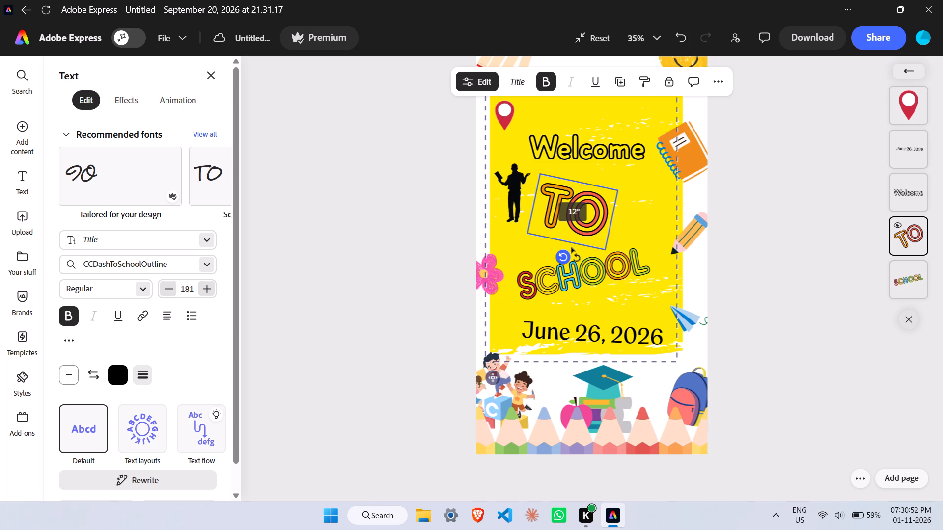
{"action": "left_click_drag", "start_coordinate": [571, 247], "coordinate": [572, 245]}
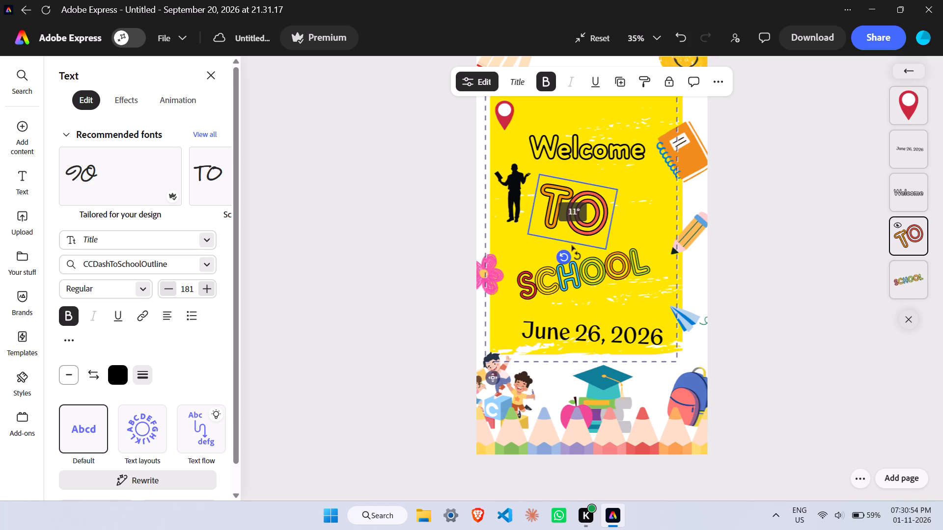
{"action": "left_click_drag", "start_coordinate": [572, 245], "coordinate": [573, 245]}
{"action": "left_click_drag", "start_coordinate": [574, 209], "coordinate": [597, 213]}
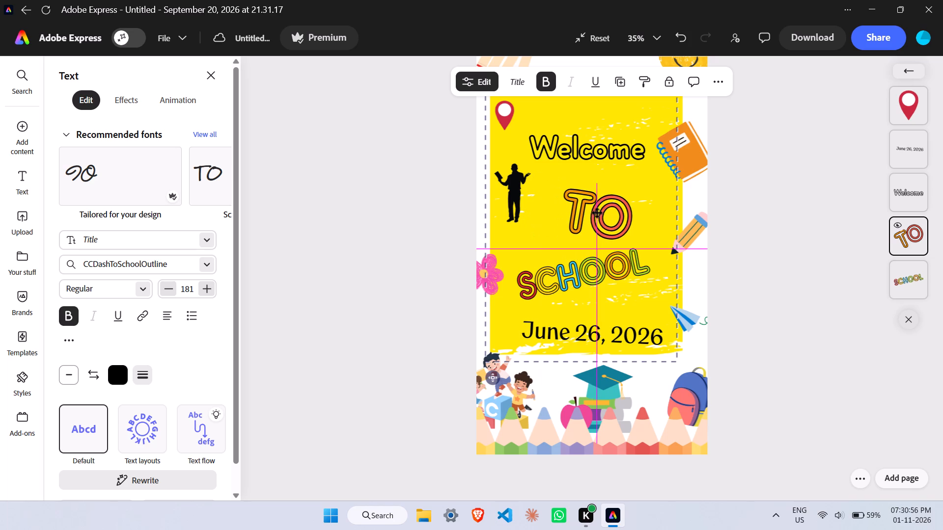
{"action": "left_click_drag", "start_coordinate": [597, 213], "coordinate": [584, 213]}
Rotate "SCHOOL" to a slightly gentler upward slope to the right.
{"action": "left_click", "coordinate": [606, 278]}
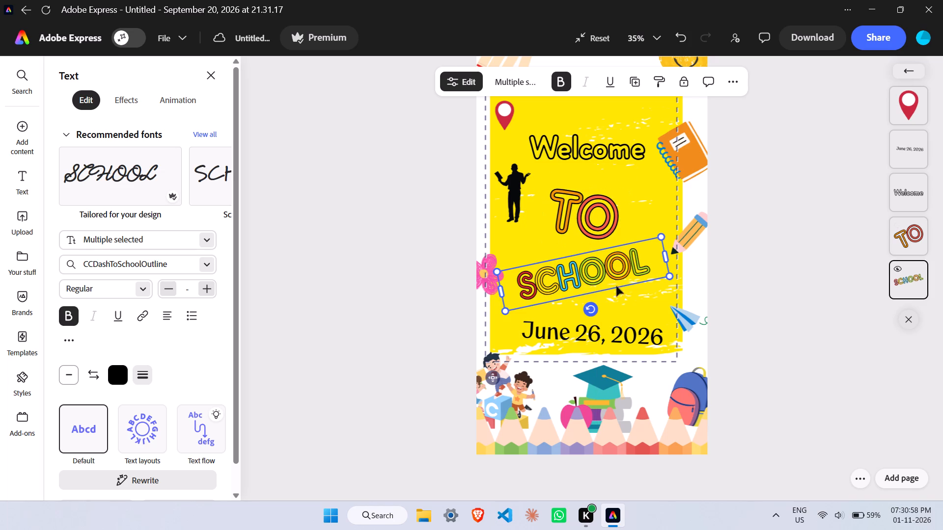
{"action": "left_click", "coordinate": [588, 304]}
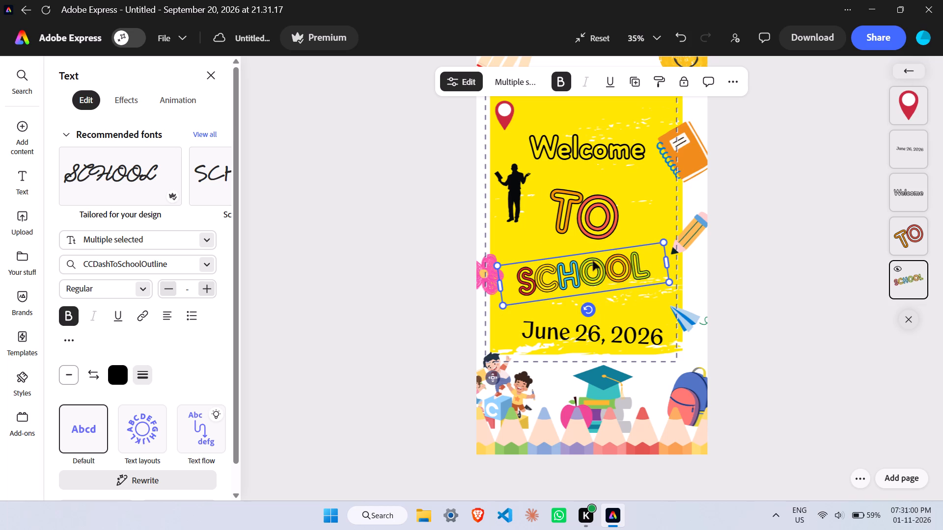
Move "Welcome" slightly up and left to centre it above "TO".
{"action": "left_click_drag", "start_coordinate": [584, 139], "coordinate": [574, 141]}
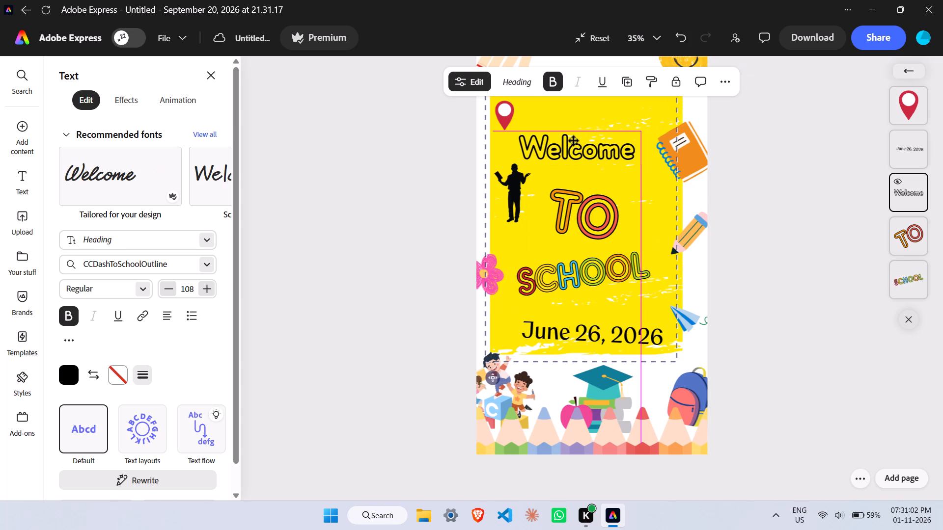
{"action": "left_click_drag", "start_coordinate": [574, 141], "coordinate": [579, 136]}
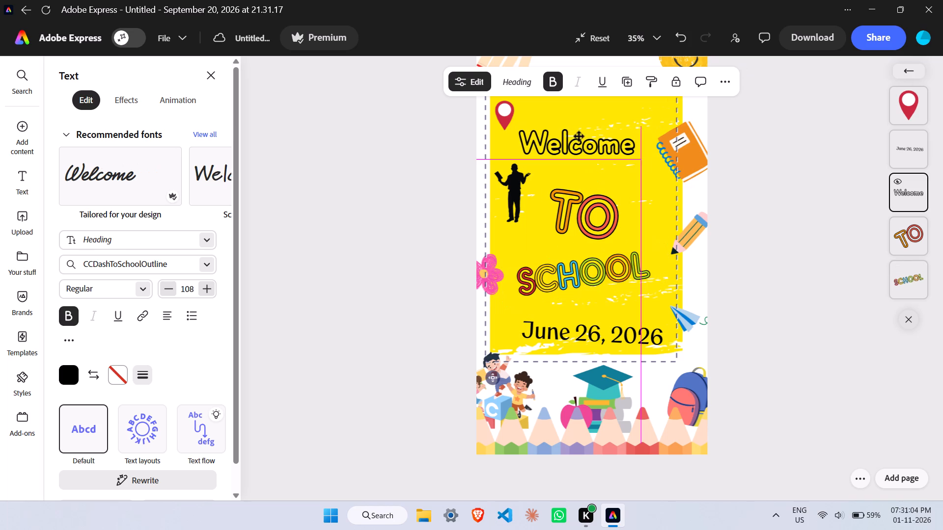
{"action": "left_click_drag", "start_coordinate": [579, 136], "coordinate": [580, 136]}
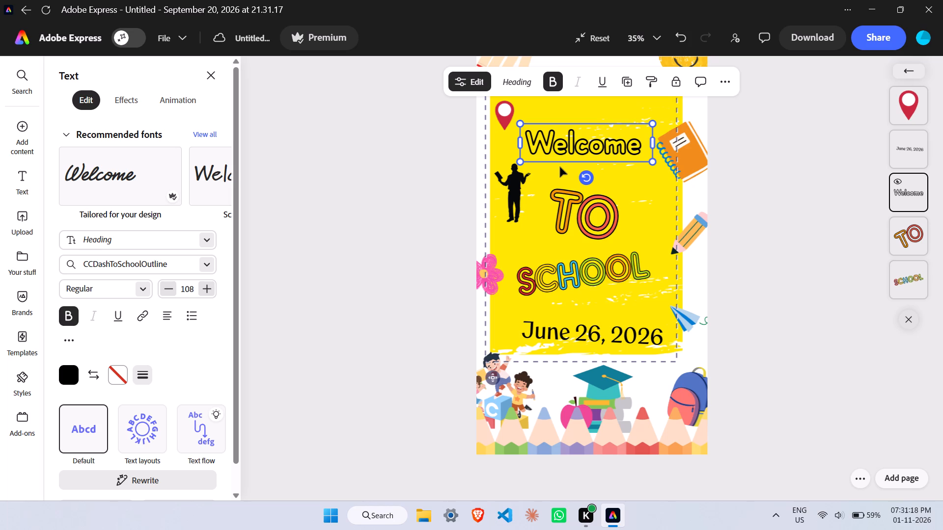
Shrink the black man silhouette slightly and move it to the poster's left edge, level with "TO".
{"action": "left_click_drag", "start_coordinate": [511, 192], "coordinate": [512, 211]}
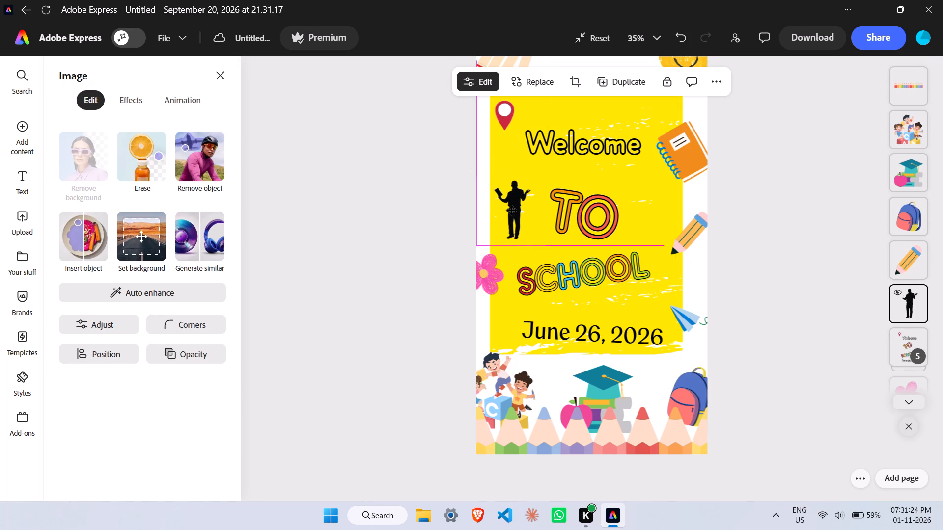
{"action": "left_click_drag", "start_coordinate": [512, 211], "coordinate": [510, 212]}
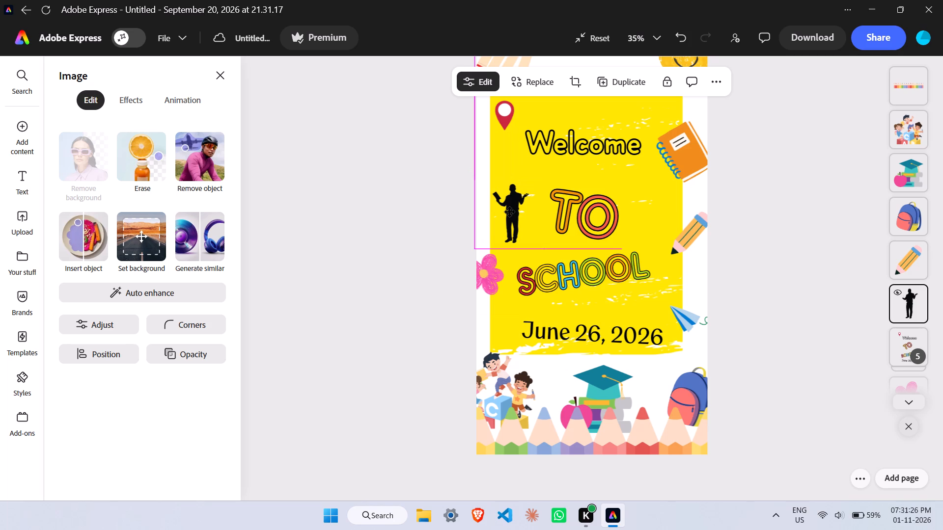
{"action": "left_click_drag", "start_coordinate": [510, 212], "coordinate": [503, 212]}
{"action": "left_click_drag", "start_coordinate": [537, 182], "coordinate": [524, 201]}
{"action": "left_click_drag", "start_coordinate": [495, 219], "coordinate": [489, 207]}
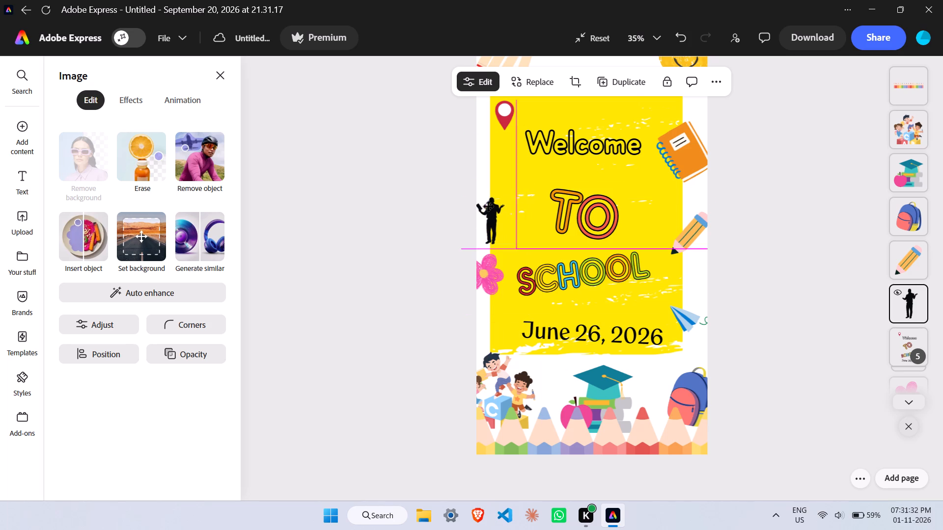
{"action": "left_click_drag", "start_coordinate": [489, 207], "coordinate": [489, 206]}
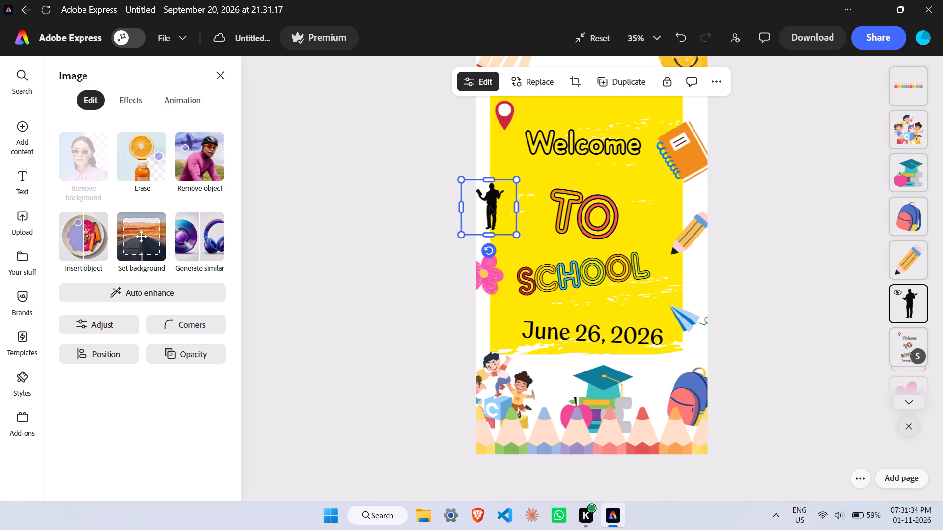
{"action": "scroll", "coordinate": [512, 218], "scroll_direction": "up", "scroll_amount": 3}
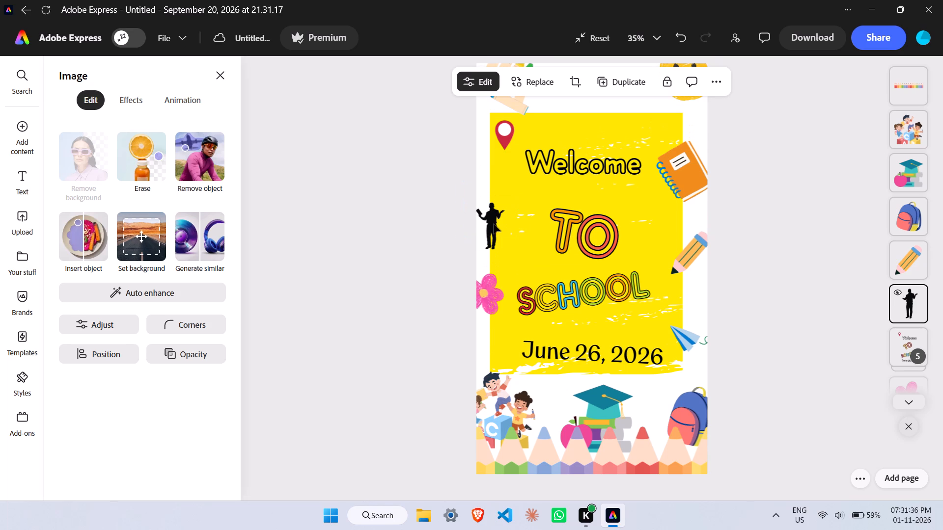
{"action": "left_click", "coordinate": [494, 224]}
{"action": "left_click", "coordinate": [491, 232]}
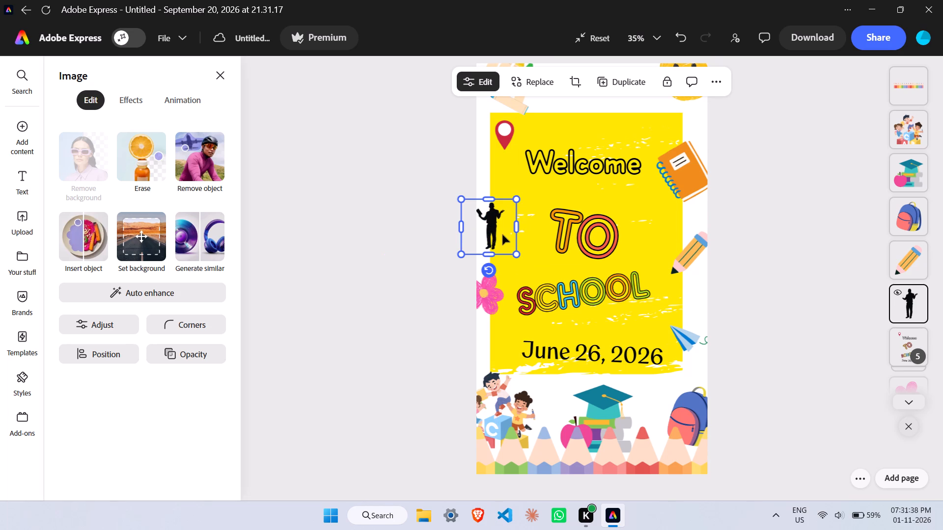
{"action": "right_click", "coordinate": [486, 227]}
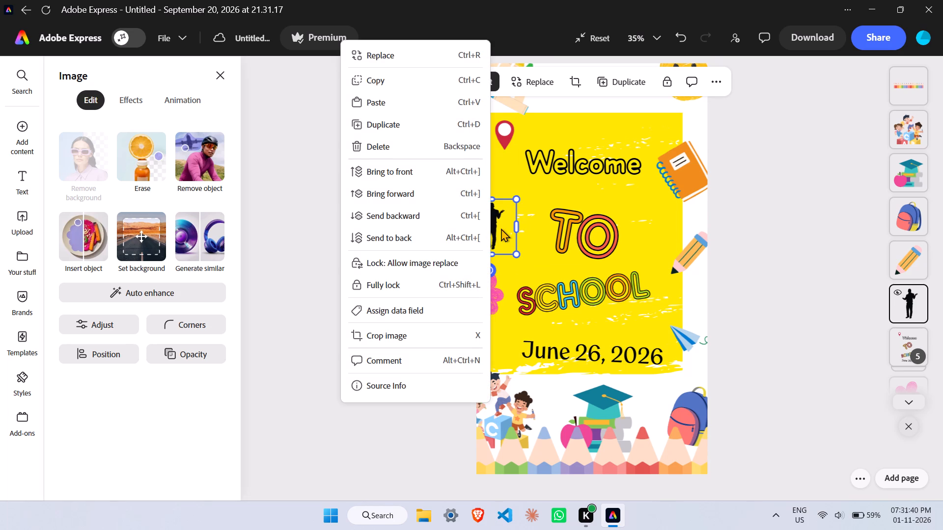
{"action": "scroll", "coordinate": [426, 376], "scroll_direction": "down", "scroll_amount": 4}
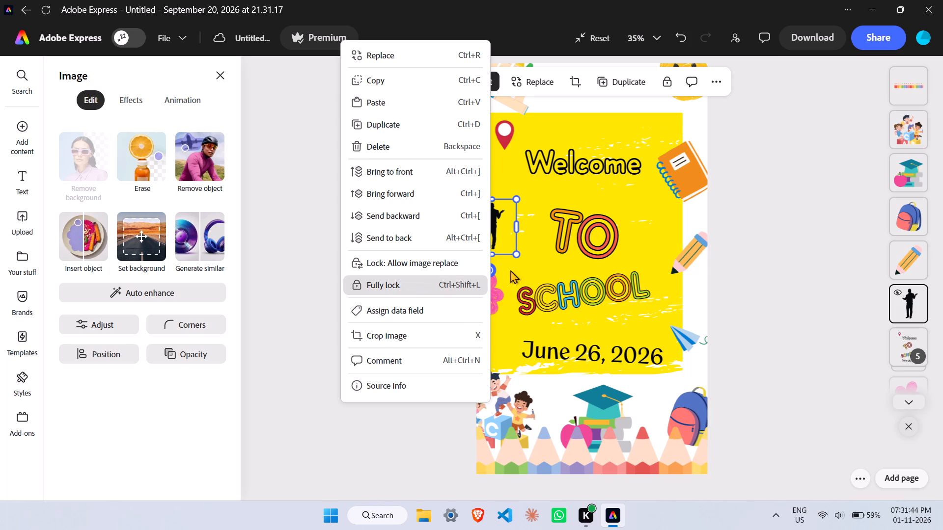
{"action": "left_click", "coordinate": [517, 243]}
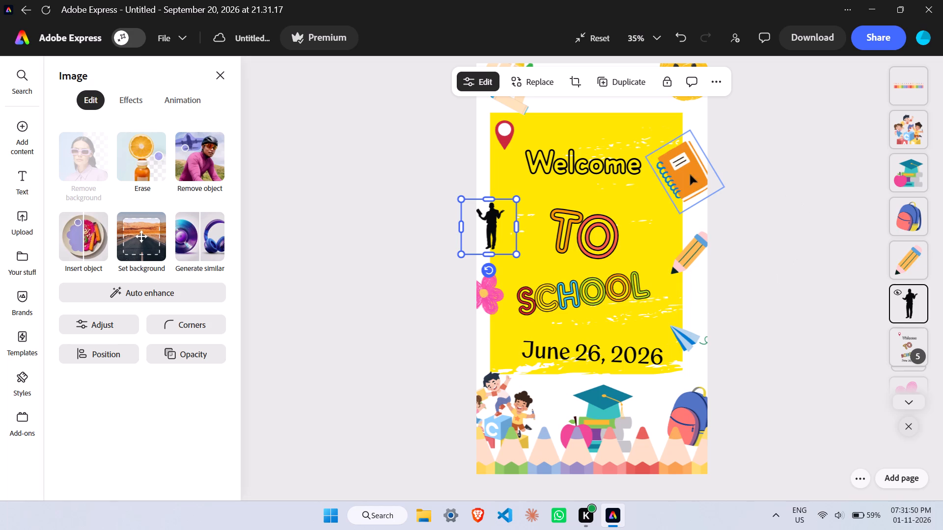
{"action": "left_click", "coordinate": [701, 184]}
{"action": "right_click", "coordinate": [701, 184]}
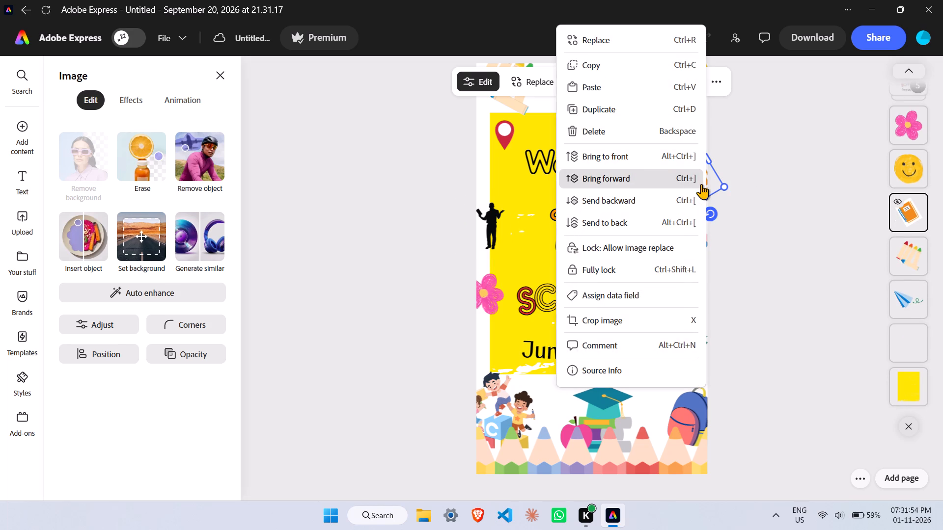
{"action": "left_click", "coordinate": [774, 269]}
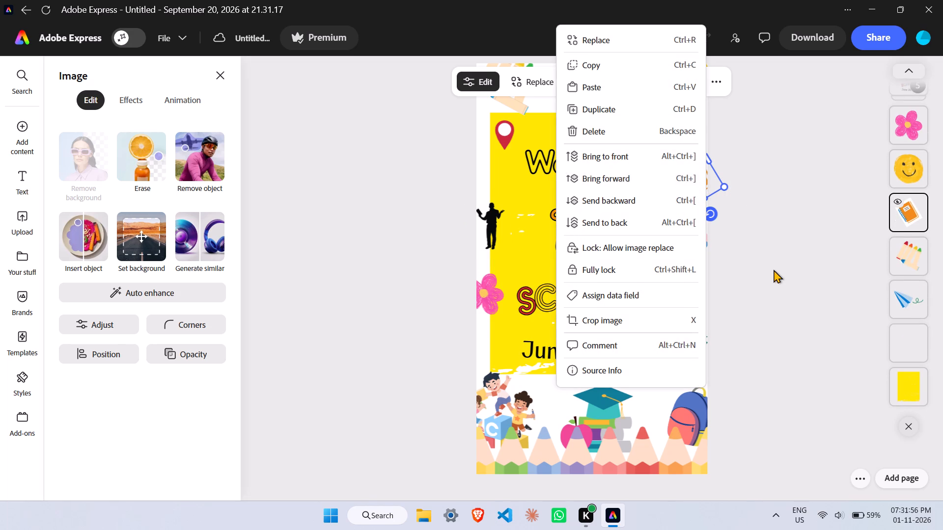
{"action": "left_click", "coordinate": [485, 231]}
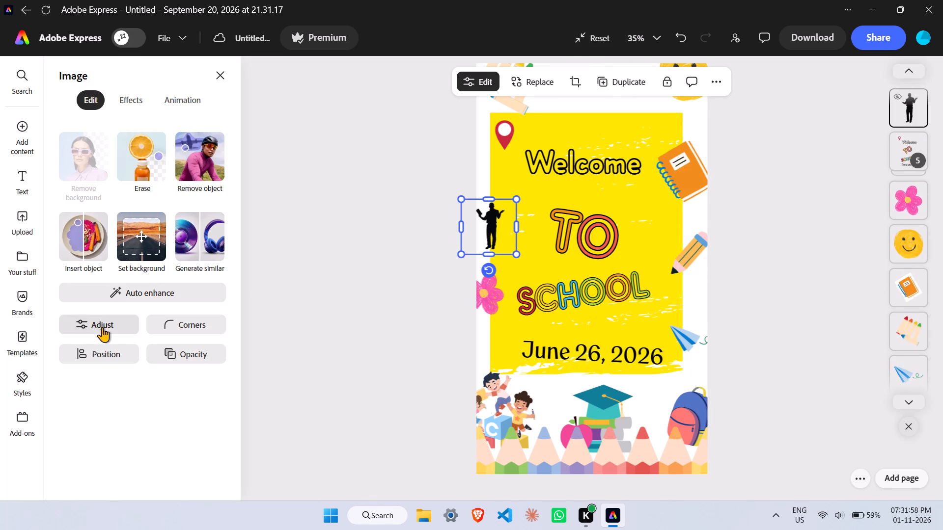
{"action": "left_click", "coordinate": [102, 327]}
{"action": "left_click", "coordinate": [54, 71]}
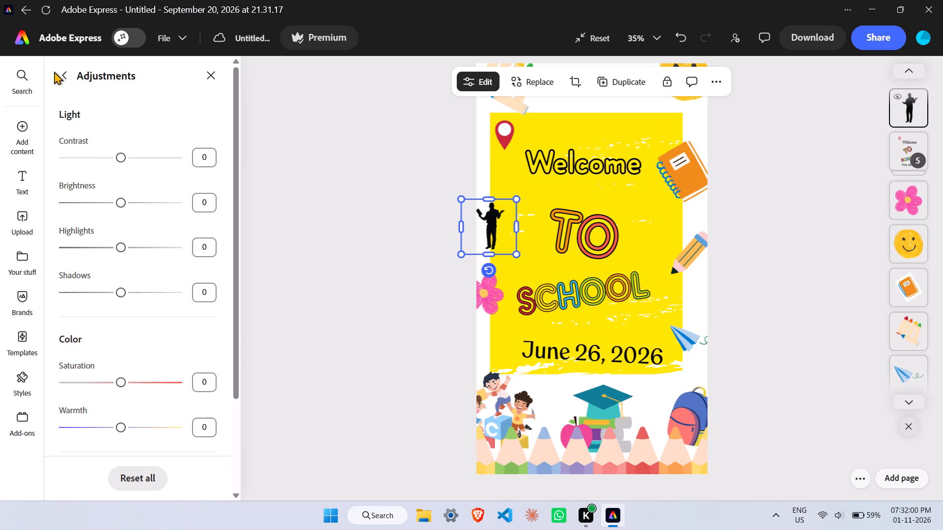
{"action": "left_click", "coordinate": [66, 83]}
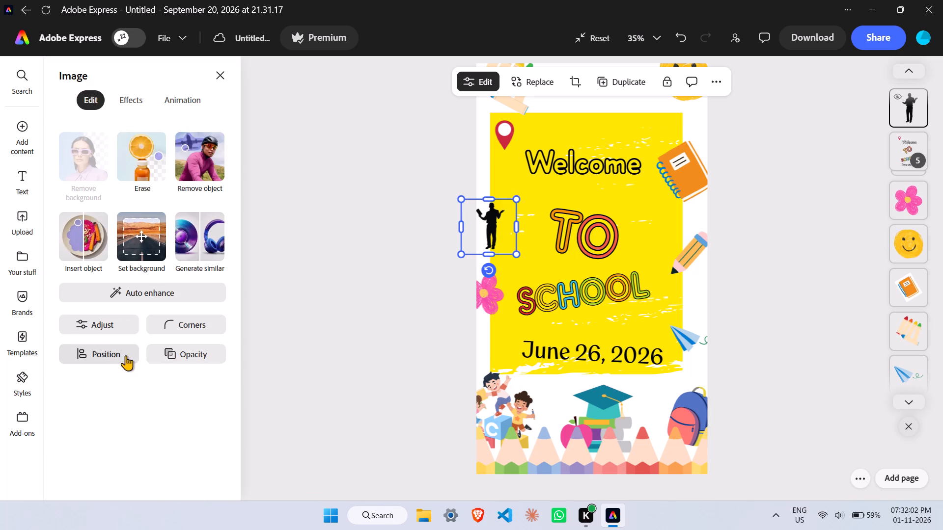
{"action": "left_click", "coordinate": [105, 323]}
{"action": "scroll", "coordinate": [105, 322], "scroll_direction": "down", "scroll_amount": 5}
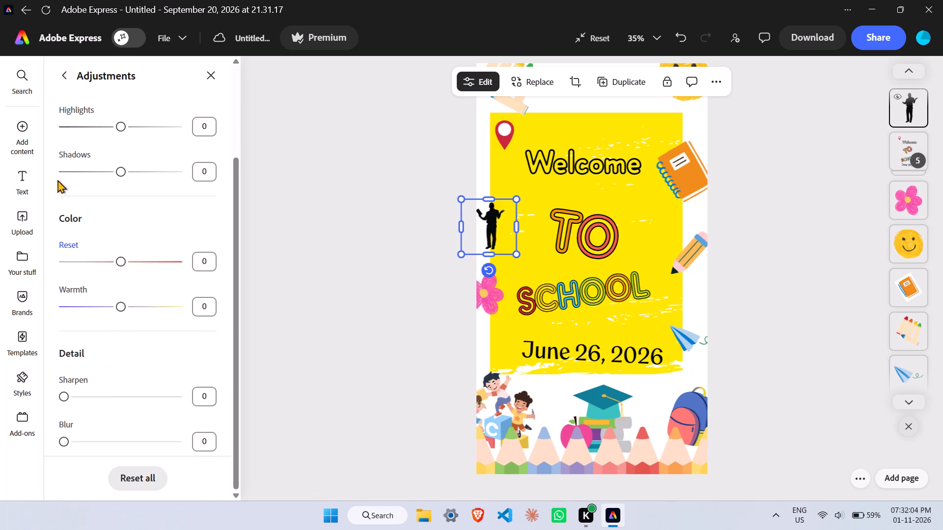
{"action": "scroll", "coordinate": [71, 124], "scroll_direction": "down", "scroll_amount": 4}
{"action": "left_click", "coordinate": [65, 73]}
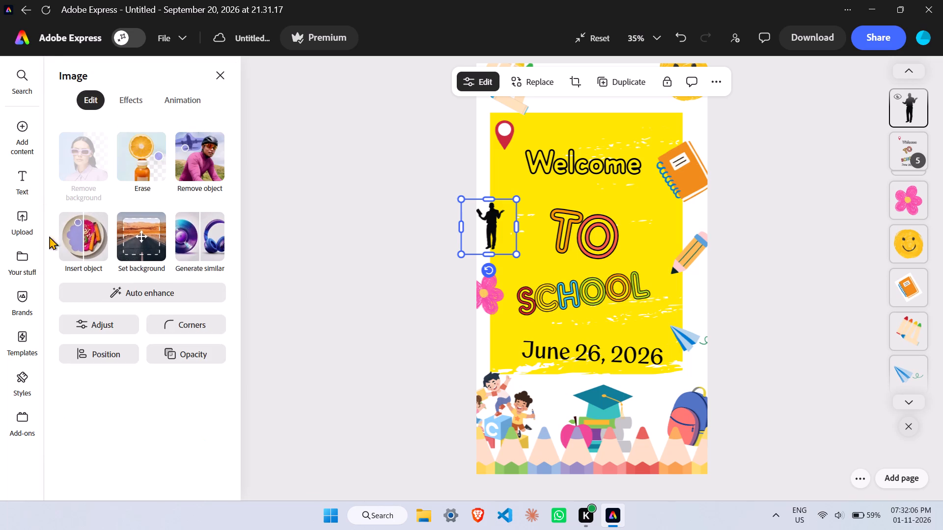
Flip the man silhouette horizontally and settle it at the poster's left edge beside "TO".
{"action": "left_click", "coordinate": [78, 353]}
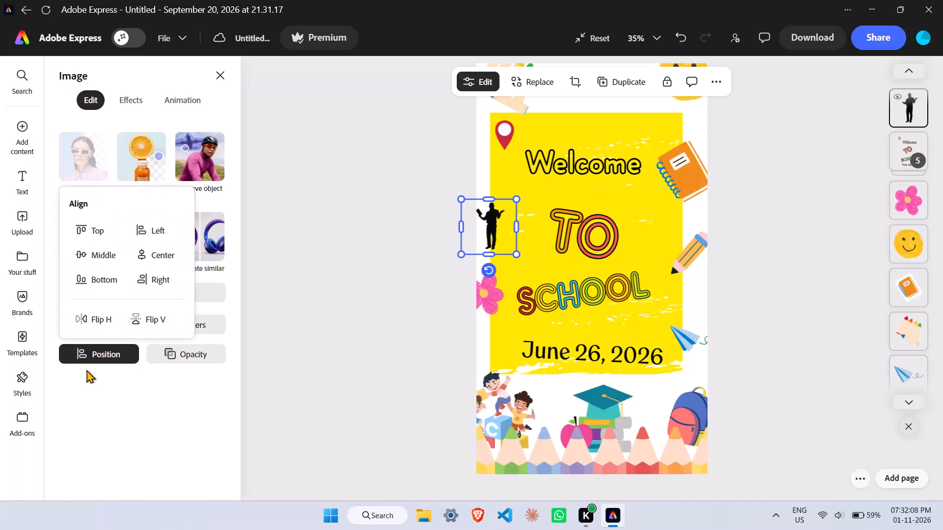
{"action": "left_click", "coordinate": [91, 386]}
{"action": "left_click", "coordinate": [93, 352]}
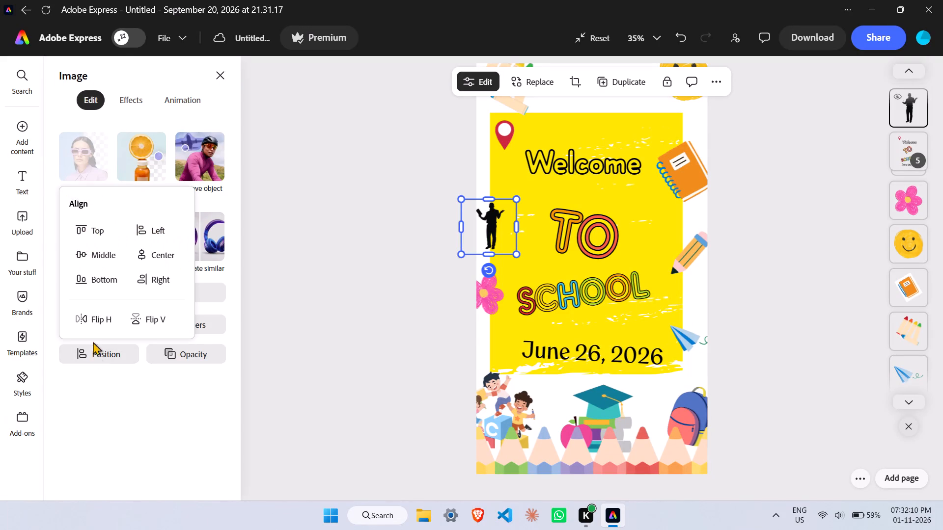
{"action": "left_click", "coordinate": [93, 314]}
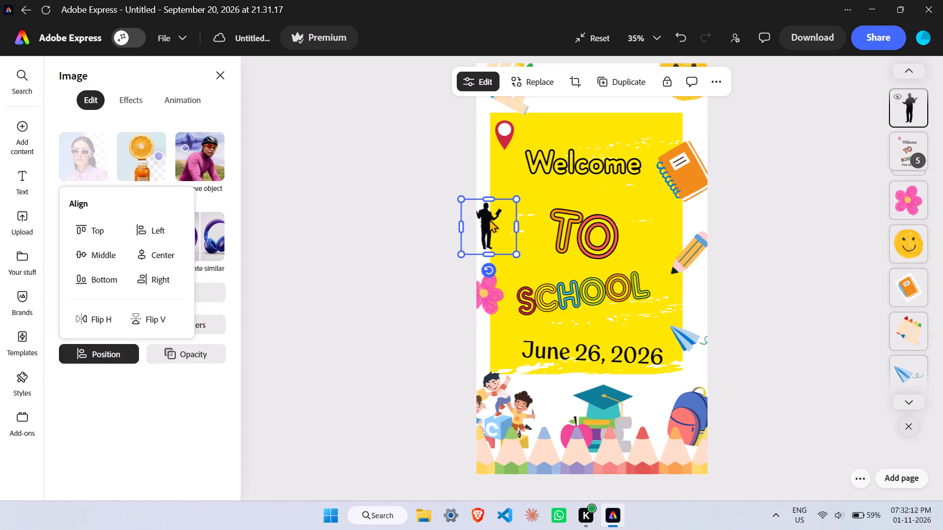
{"action": "left_click", "coordinate": [489, 219]}
{"action": "left_click_drag", "start_coordinate": [489, 219], "coordinate": [495, 225]}
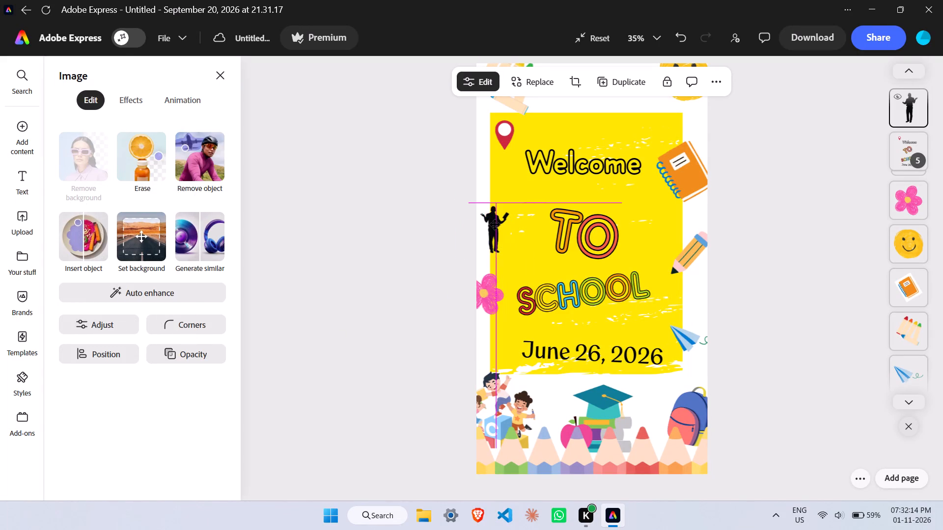
{"action": "left_click_drag", "start_coordinate": [495, 225], "coordinate": [494, 219]}
Move the pencil illustration slightly down along the poster's right edge.
{"action": "left_click_drag", "start_coordinate": [690, 255], "coordinate": [688, 268]}
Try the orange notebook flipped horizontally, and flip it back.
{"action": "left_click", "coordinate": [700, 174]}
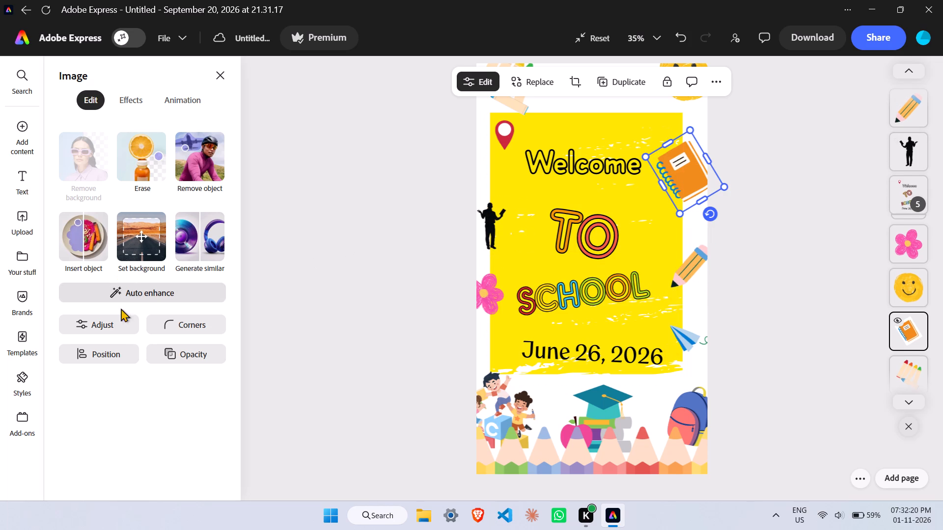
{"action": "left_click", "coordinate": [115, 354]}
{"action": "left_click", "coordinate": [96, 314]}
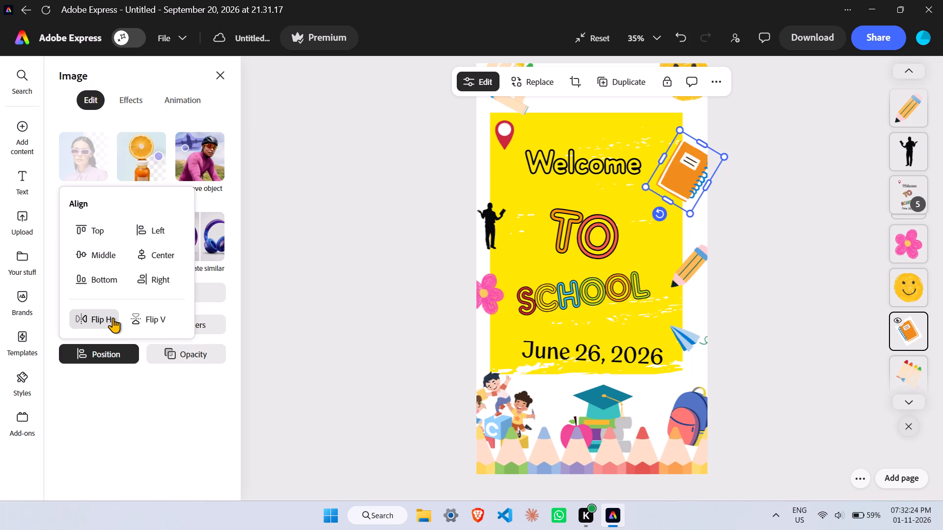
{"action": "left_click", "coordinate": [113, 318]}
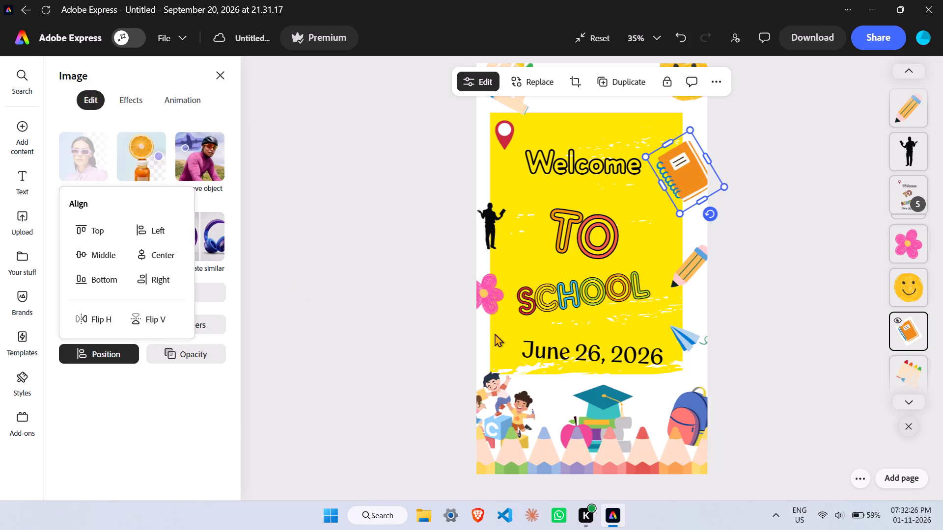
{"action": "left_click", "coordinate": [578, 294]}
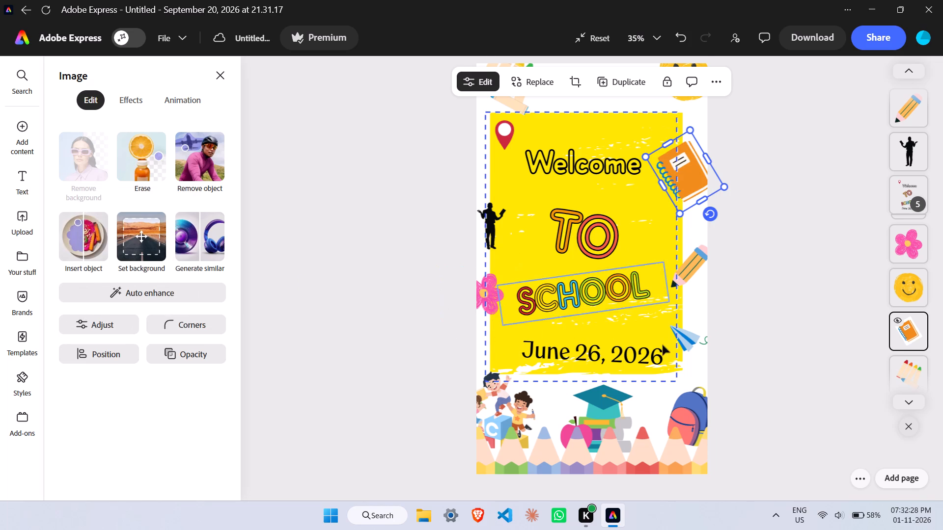
Move the coloured crayons illustration slightly left and down in the poster's top-left corner.
{"action": "scroll", "coordinate": [694, 350], "scroll_direction": "down", "scroll_amount": 7}
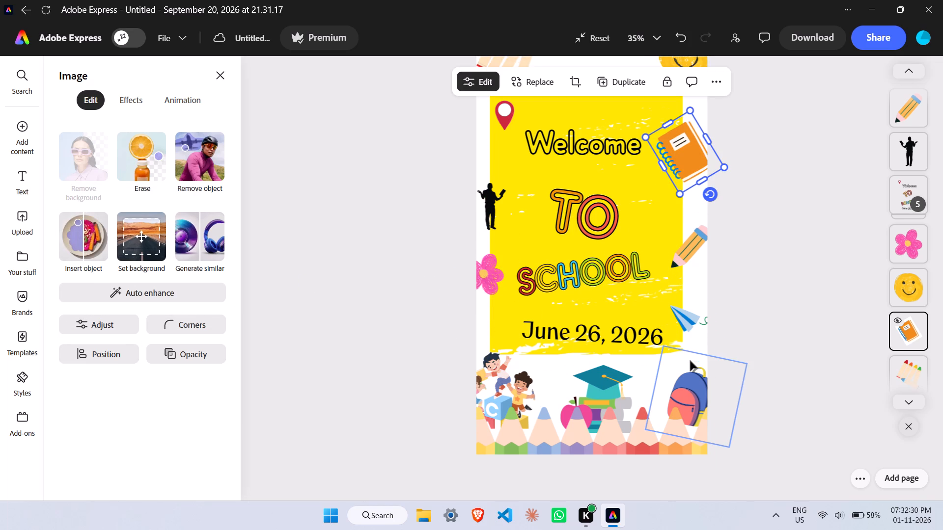
{"action": "scroll", "coordinate": [688, 282], "scroll_direction": "up", "scroll_amount": 8}
{"action": "left_click", "coordinate": [500, 124]}
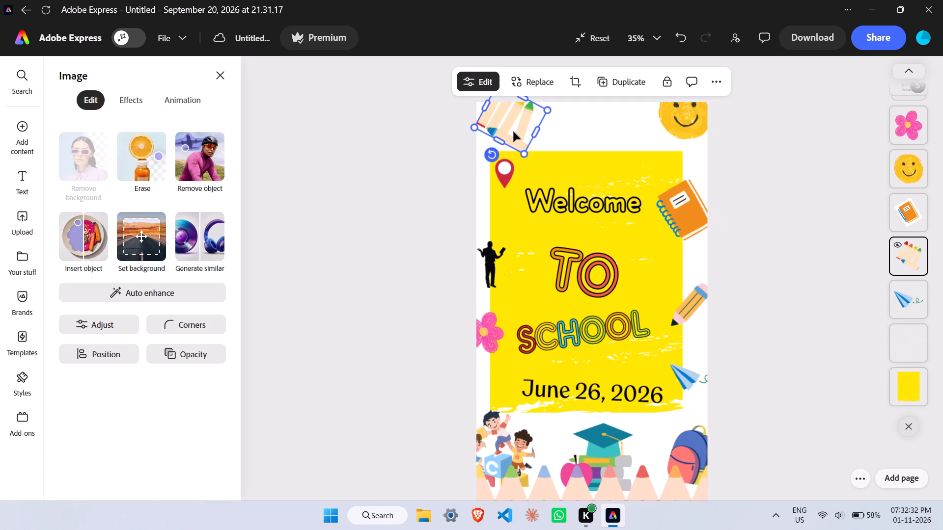
{"action": "left_click_drag", "start_coordinate": [514, 132], "coordinate": [501, 141]}
Move the red location pin down beside the start of "Welcome".
{"action": "left_click", "coordinate": [505, 182]}
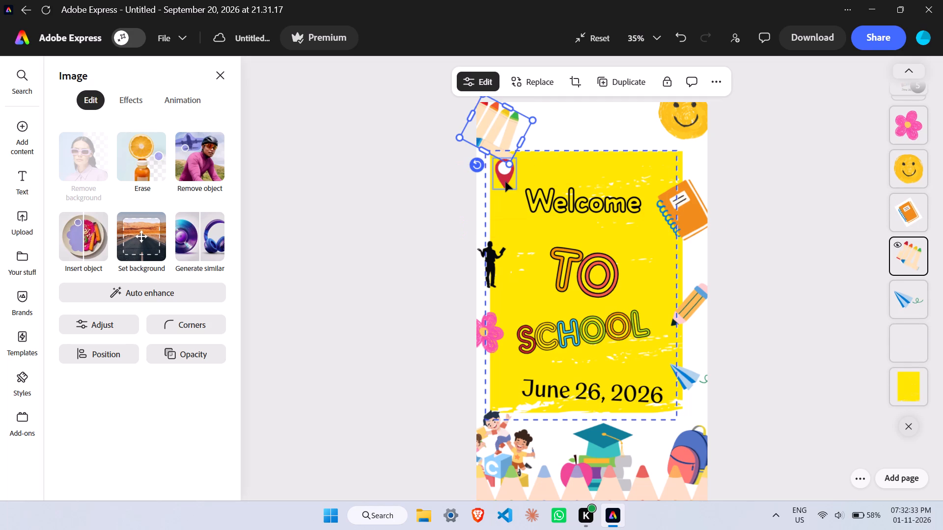
{"action": "left_click_drag", "start_coordinate": [505, 172], "coordinate": [511, 190]}
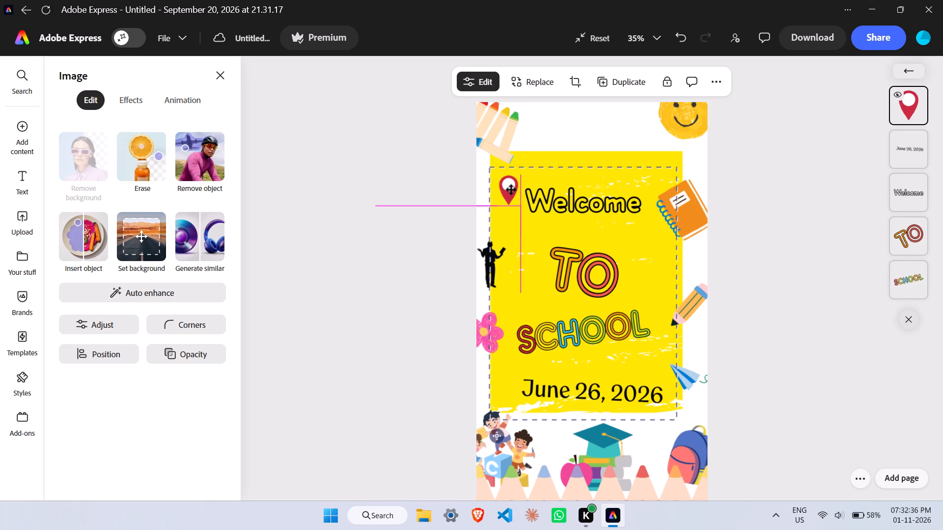
{"action": "left_click_drag", "start_coordinate": [511, 190], "coordinate": [508, 196]}
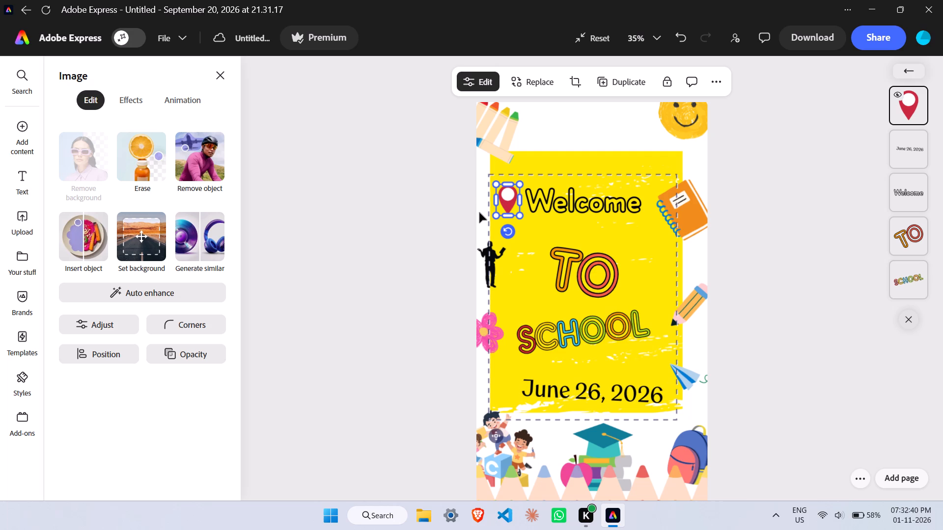
Move the orange notebook slightly up along the yellow panel's right edge, beside "Welcome".
{"action": "left_click", "coordinate": [699, 217]}
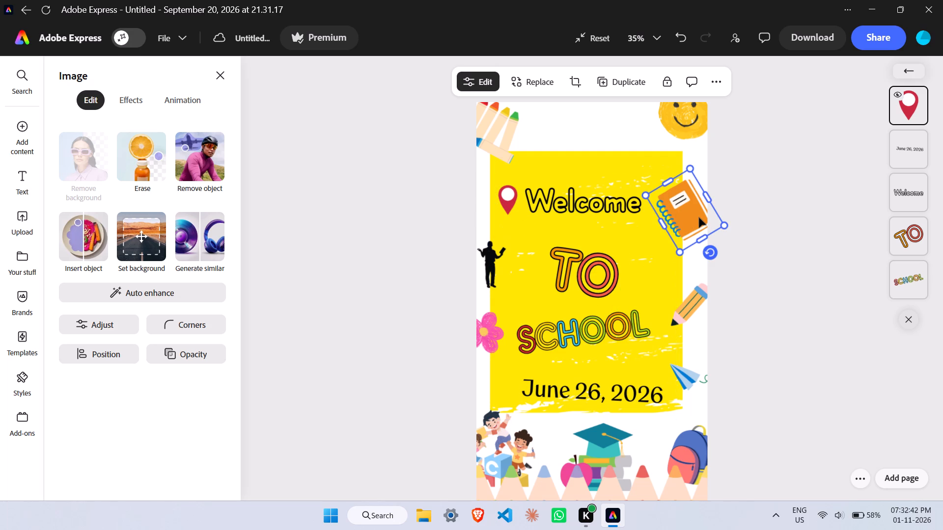
{"action": "left_click_drag", "start_coordinate": [699, 217], "coordinate": [691, 204]}
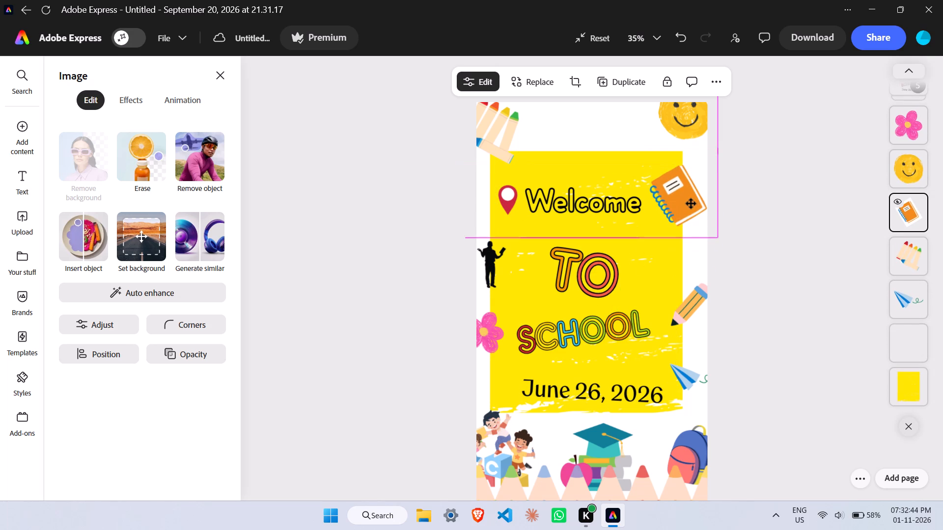
{"action": "left_click_drag", "start_coordinate": [691, 204], "coordinate": [690, 208]}
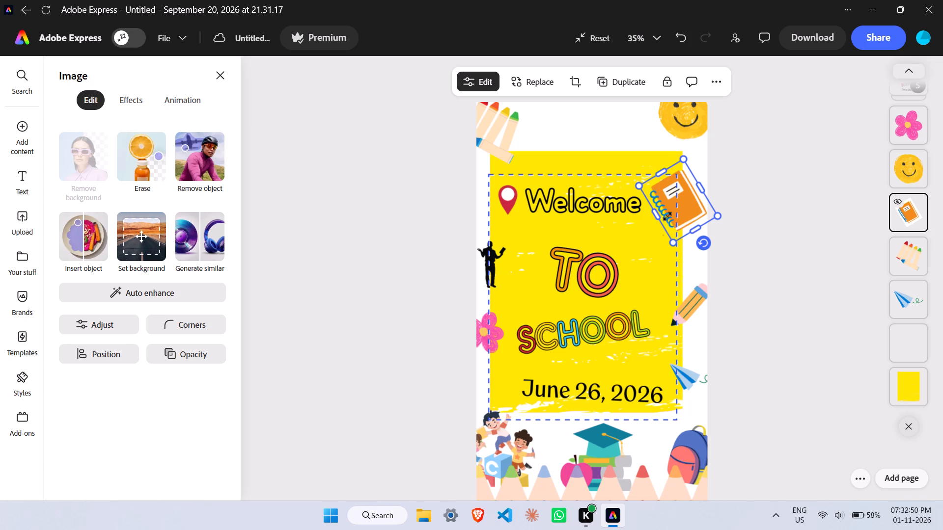
{"action": "left_click_drag", "start_coordinate": [682, 211], "coordinate": [690, 202]}
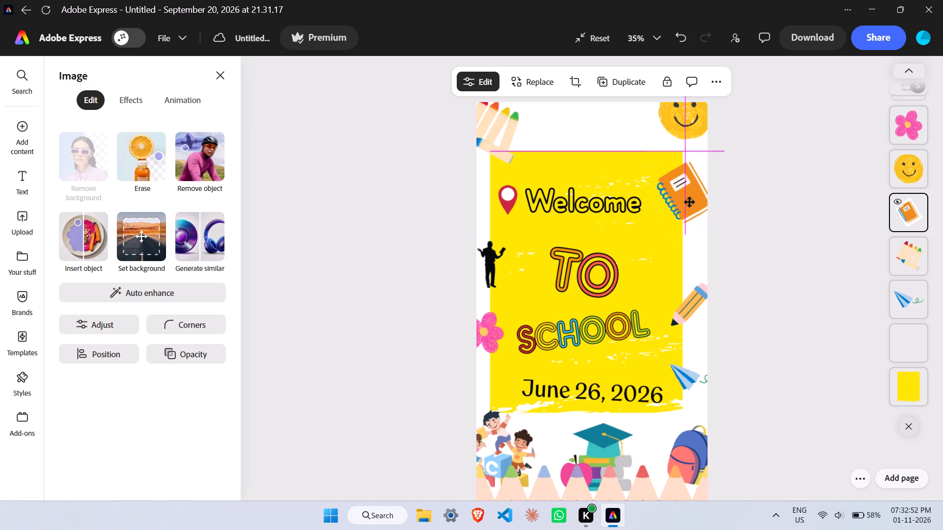
{"action": "left_click_drag", "start_coordinate": [690, 202], "coordinate": [689, 204]}
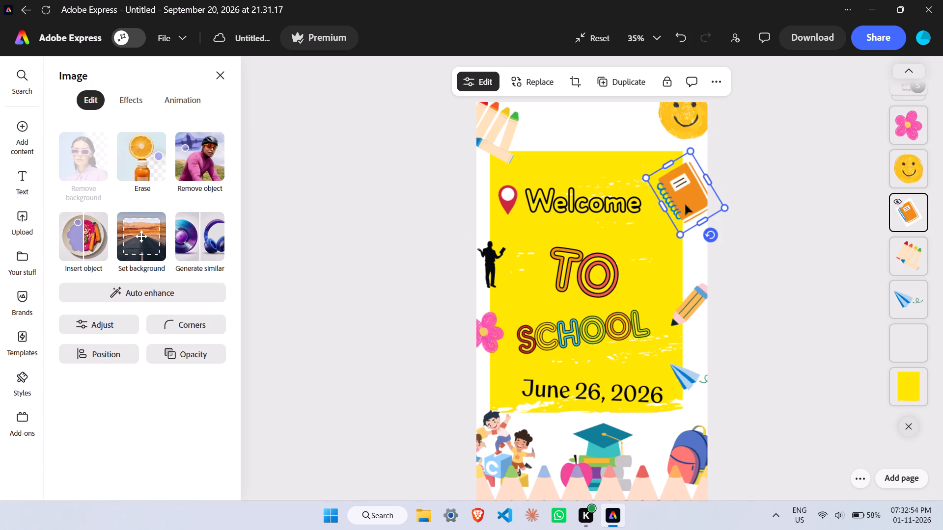
Nudge the red location pin slightly up, just above and left of the "W" in "Welcome".
{"action": "left_click", "coordinate": [508, 200]}
{"action": "left_click_drag", "start_coordinate": [508, 200], "coordinate": [510, 191]}
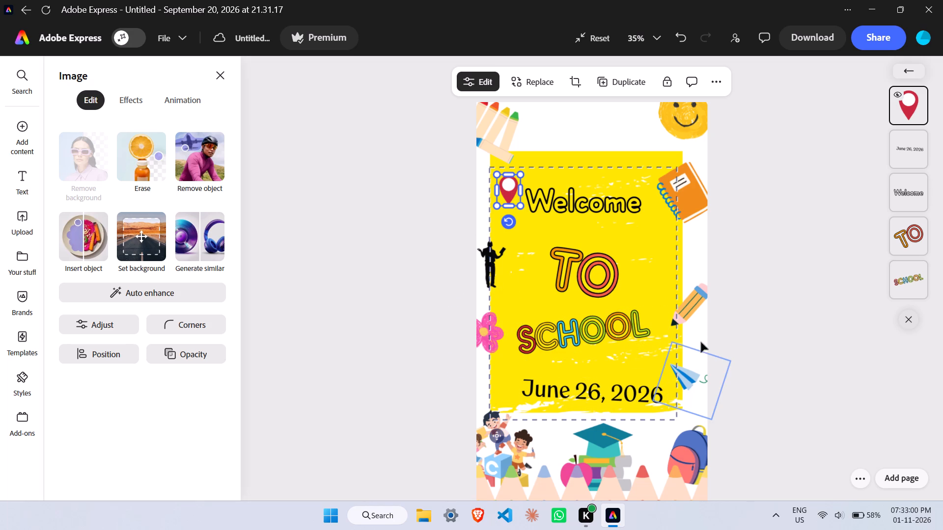
Move the pencil illustration up and slightly left, overlapping the yellow panel's right edge beside "TO".
{"action": "left_click_drag", "start_coordinate": [697, 309], "coordinate": [696, 294]}
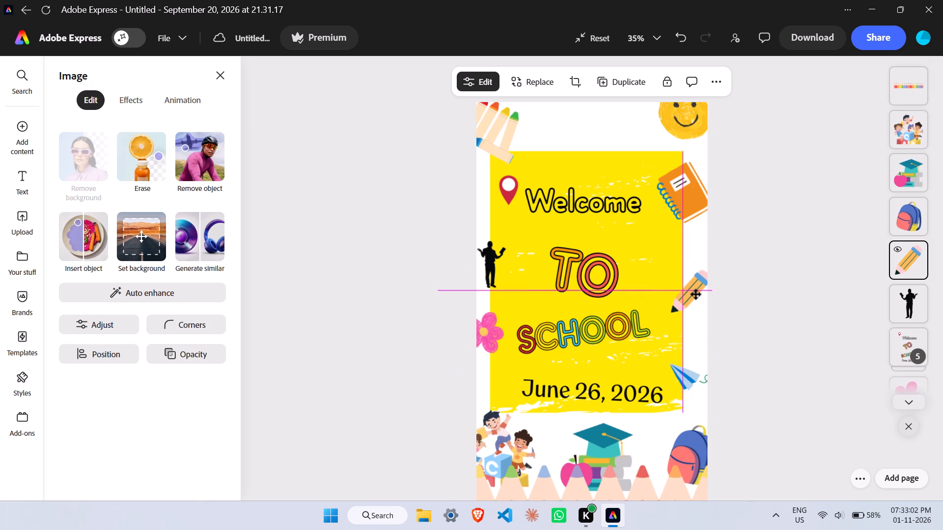
{"action": "left_click_drag", "start_coordinate": [696, 294], "coordinate": [692, 293]}
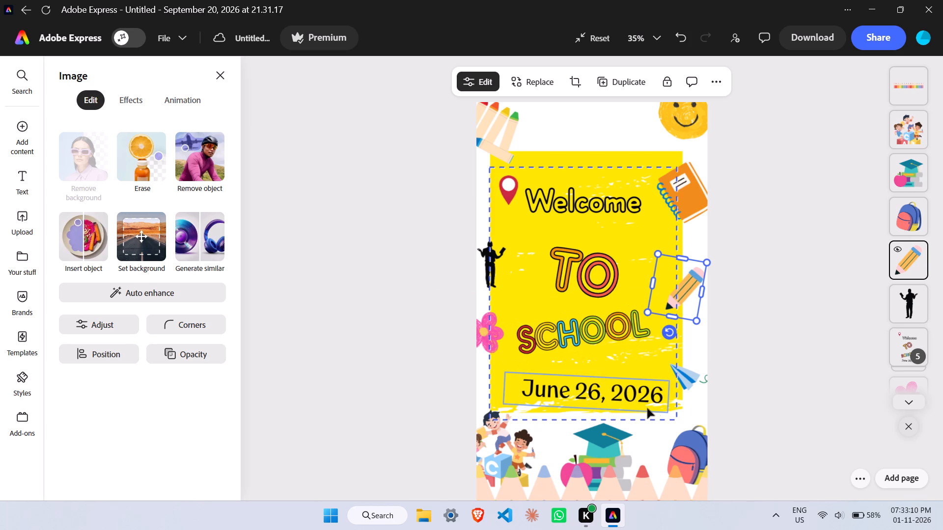
Nudge the blue paper plane slightly up along the yellow panel's right edge, above the end of the date.
{"action": "left_click", "coordinate": [703, 390]}
{"action": "left_click", "coordinate": [703, 390]}
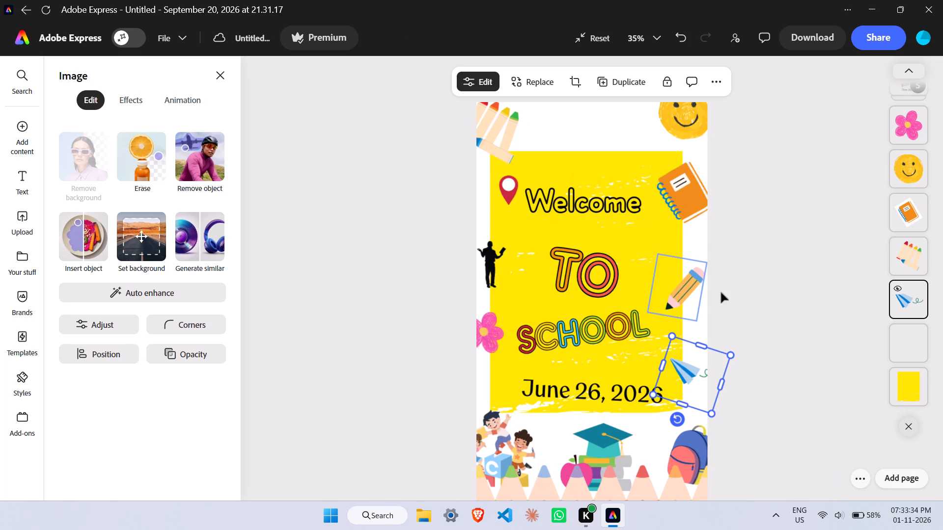
Move the "SCHOOL" text down and slightly right, closer to the "June 26, 2026" line.
{"action": "left_click", "coordinate": [596, 341]}
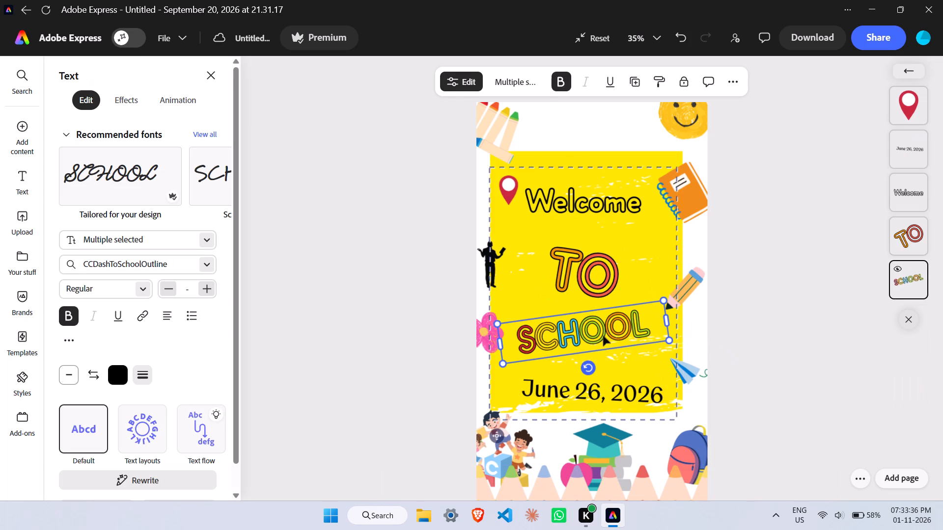
{"action": "left_click_drag", "start_coordinate": [603, 336], "coordinate": [610, 349]}
Move the "TO" text down and slightly left, closer to "SCHOOL".
{"action": "left_click", "coordinate": [575, 260]}
{"action": "left_click_drag", "start_coordinate": [577, 274], "coordinate": [577, 278]}
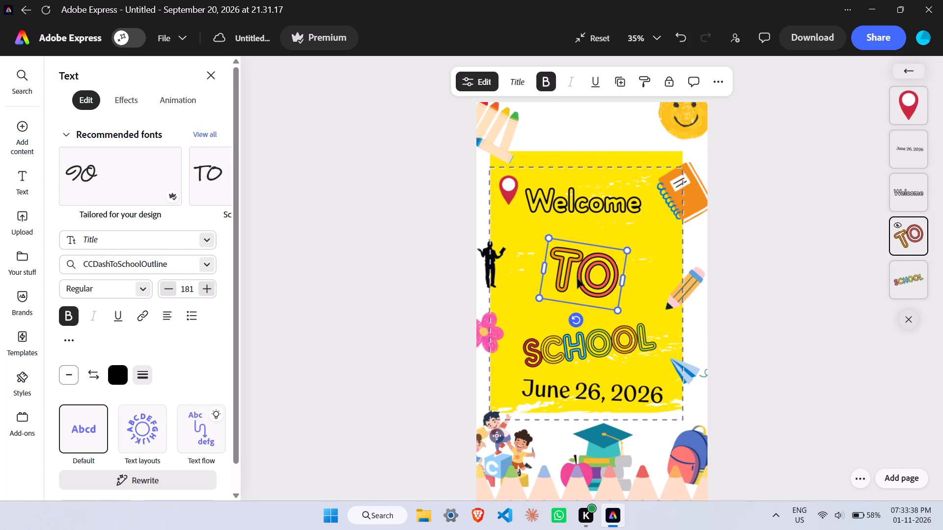
{"action": "left_click_drag", "start_coordinate": [577, 278], "coordinate": [575, 286]}
Move the "Welcome" text down and slightly right, just above "TO" and clear of the location pin.
{"action": "left_click_drag", "start_coordinate": [575, 212], "coordinate": [577, 236]}
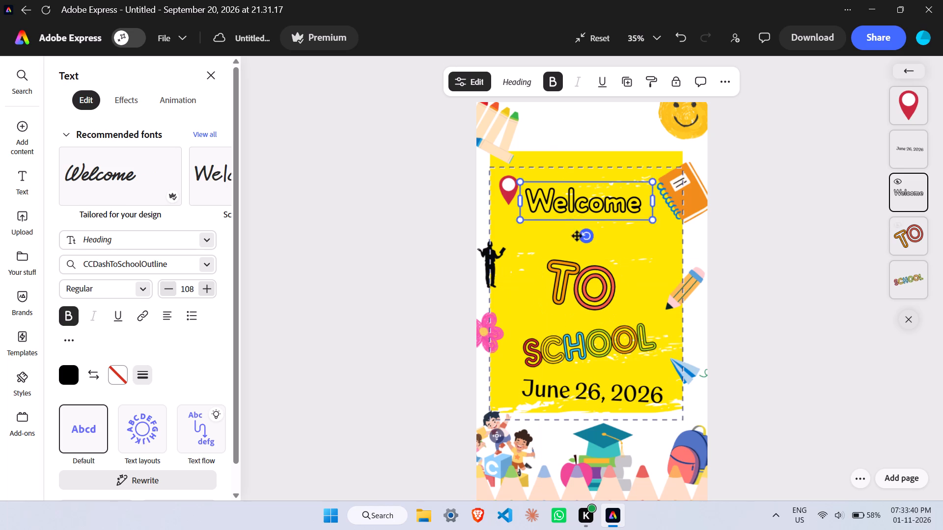
{"action": "left_click_drag", "start_coordinate": [577, 236], "coordinate": [567, 223]}
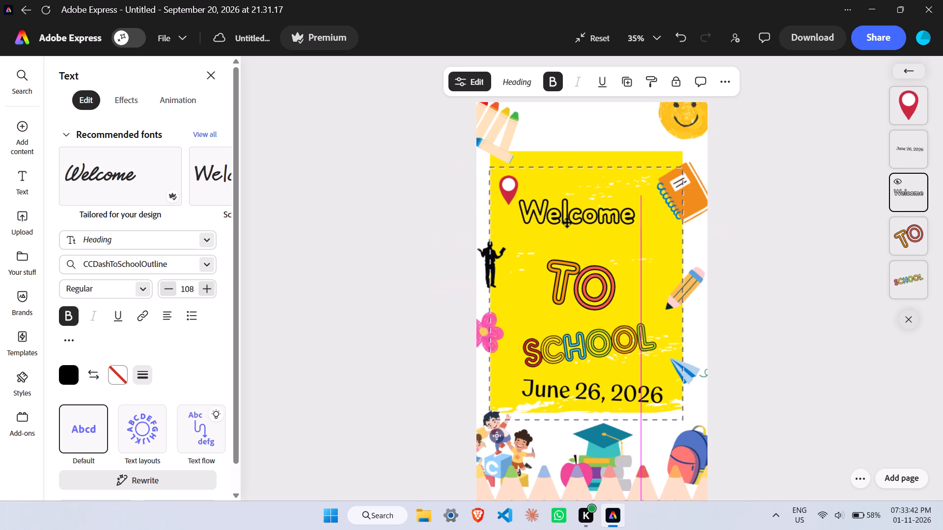
{"action": "left_click_drag", "start_coordinate": [567, 223], "coordinate": [571, 217]}
{"action": "left_click_drag", "start_coordinate": [555, 200], "coordinate": [561, 211]}
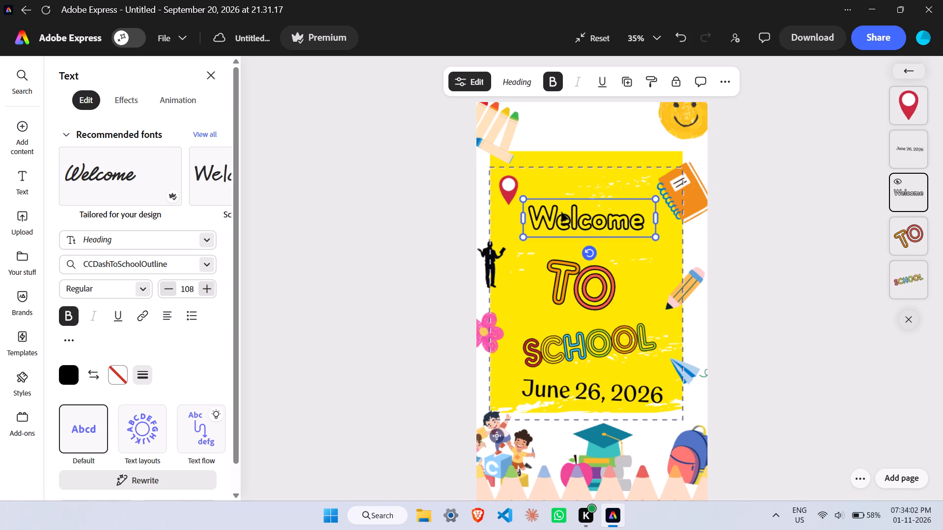
Move the red location pin slightly up in the yellow panel's upper-left corner, above the start of "Welcome".
{"action": "left_click", "coordinate": [509, 197]}
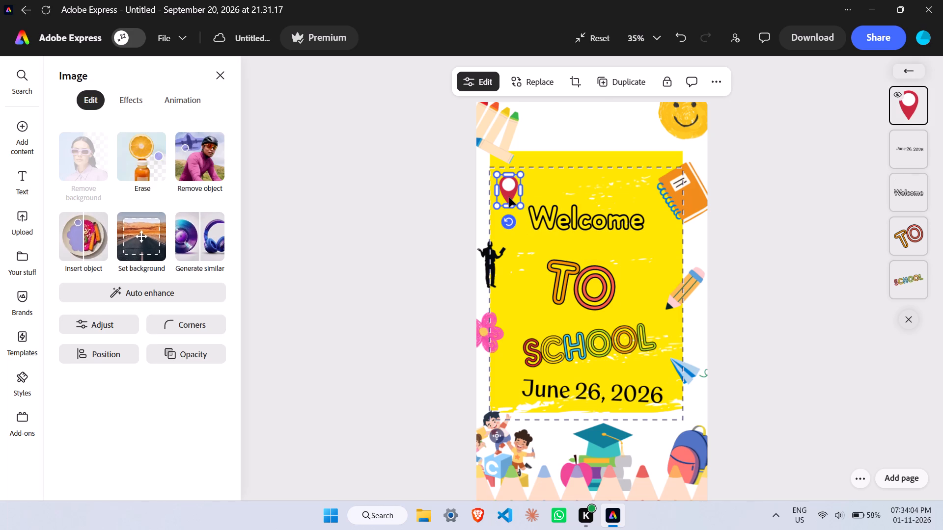
{"action": "left_click_drag", "start_coordinate": [509, 195], "coordinate": [509, 189]}
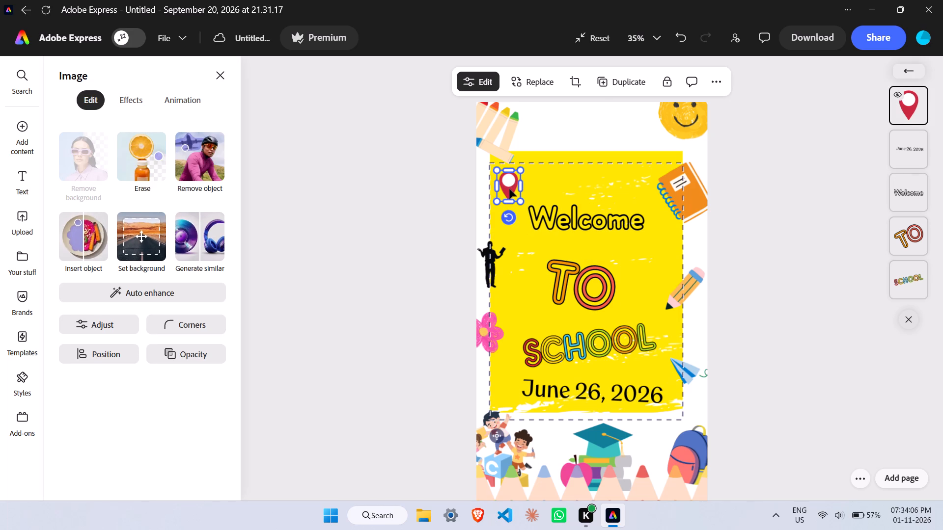
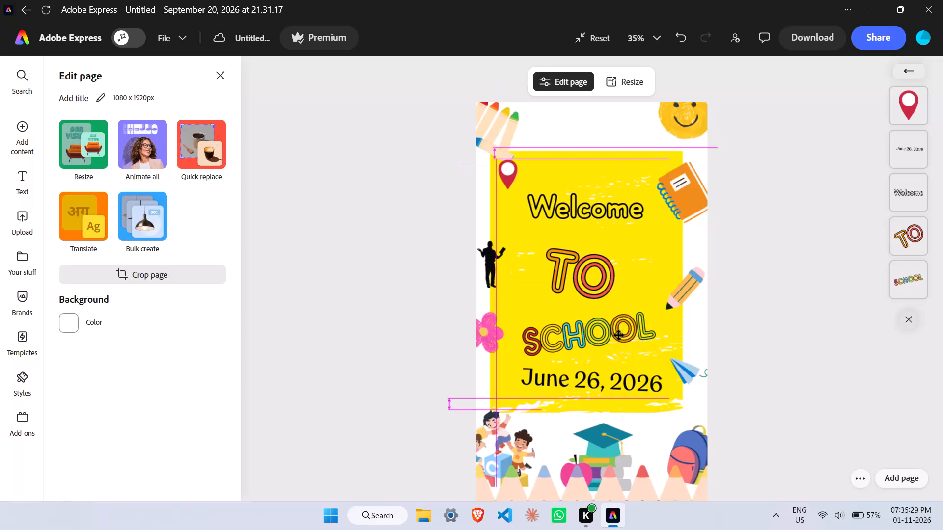
Shrink the "SCHOOL" text and recentre it between "TO" and the "June 26, 2026" line.
{"action": "left_click", "coordinate": [619, 335]}
{"action": "left_click", "coordinate": [619, 335]}
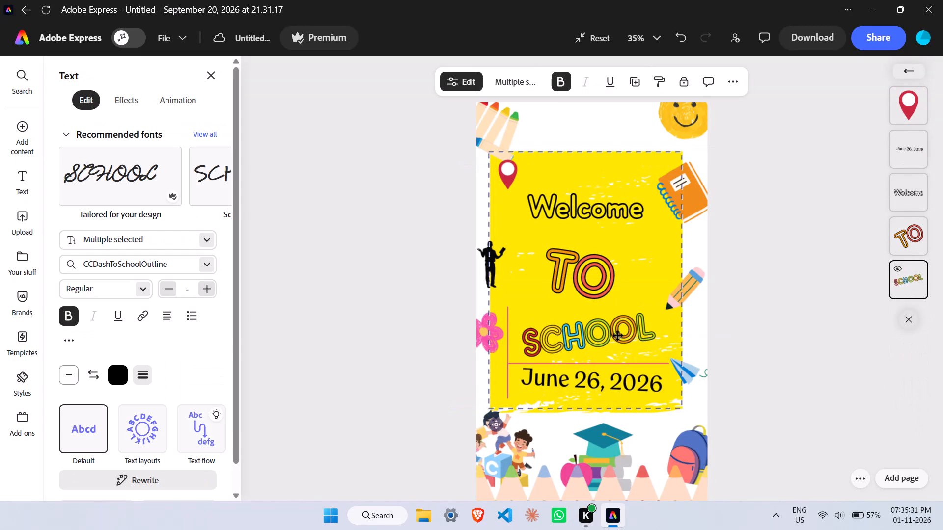
{"action": "left_click_drag", "start_coordinate": [668, 304], "coordinate": [657, 322]}
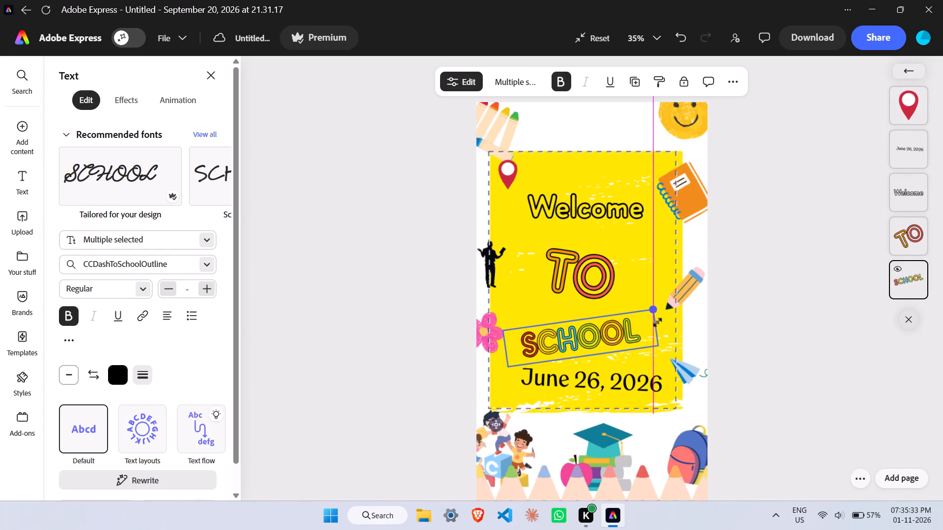
{"action": "left_click_drag", "start_coordinate": [657, 322], "coordinate": [649, 343]}
{"action": "left_click_drag", "start_coordinate": [561, 342], "coordinate": [582, 331]}
Rotate the "SCHOOL" text clockwise to a slight downward slope, roughly parallel to the "June 26, 2026" line.
{"action": "left_click_drag", "start_coordinate": [603, 362], "coordinate": [597, 360]}
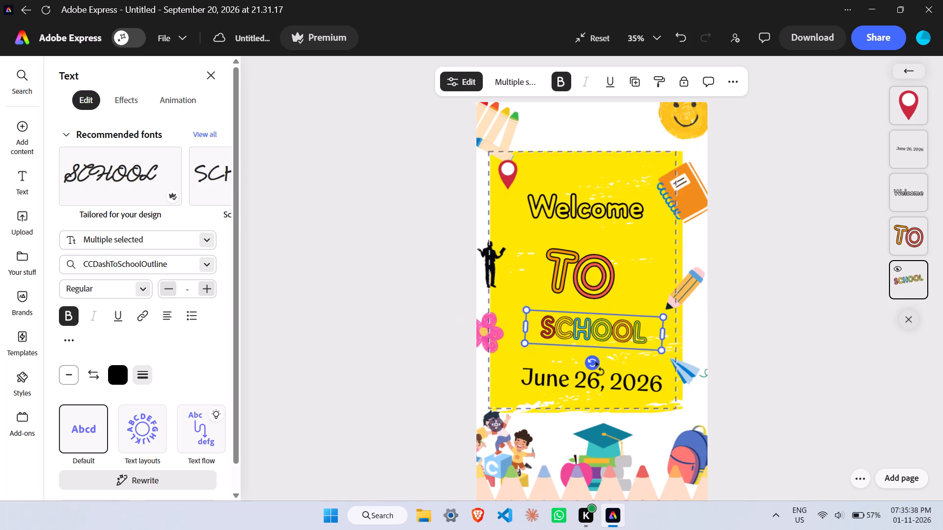
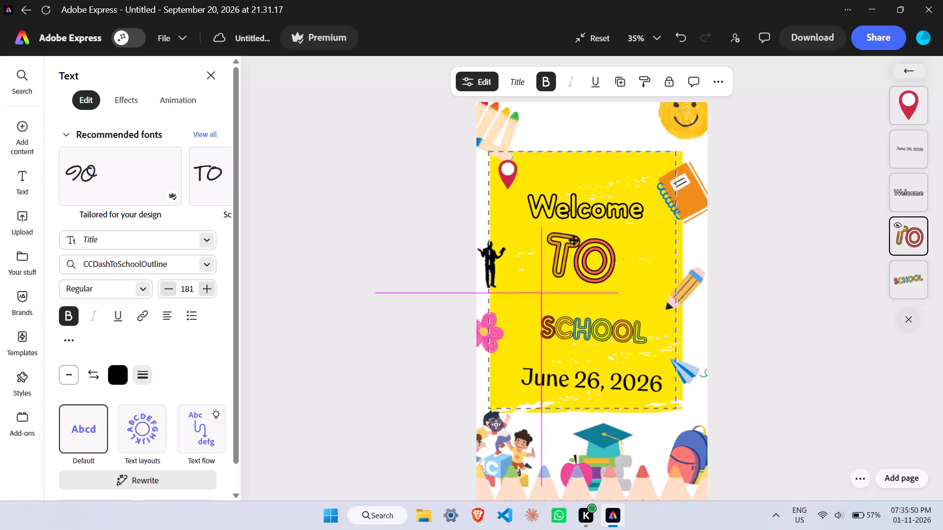
Shrink the "Welcome" text to about size 101 and place it higher, centred above "TO".
{"action": "left_click_drag", "start_coordinate": [570, 208], "coordinate": [569, 192]}
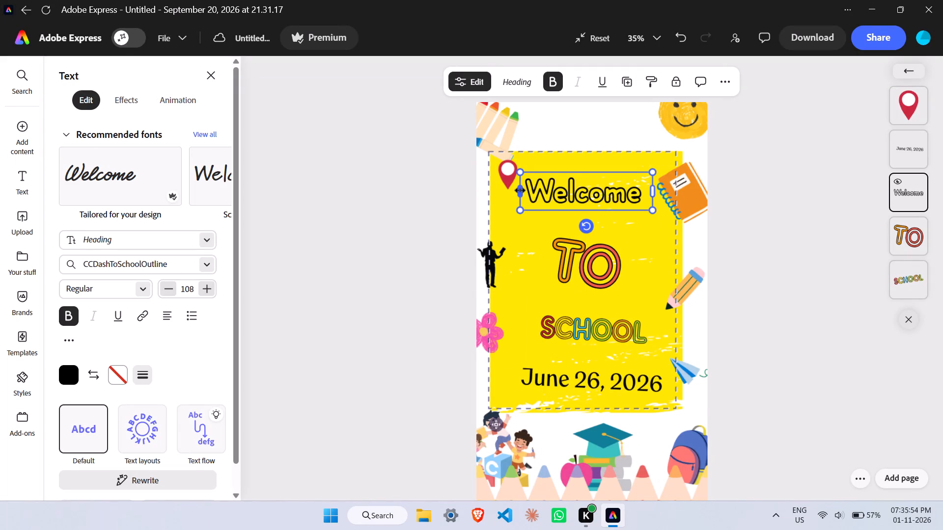
{"action": "left_click_drag", "start_coordinate": [520, 190], "coordinate": [524, 197]}
{"action": "left_click_drag", "start_coordinate": [527, 213], "coordinate": [540, 206]}
{"action": "left_click_drag", "start_coordinate": [579, 188], "coordinate": [575, 197]}
Rotate the "TO" text counterclockwise to a slight upward slope and keep it centred between "Welcome" and "SCHOOL".
{"action": "left_click_drag", "start_coordinate": [595, 273], "coordinate": [588, 275]}
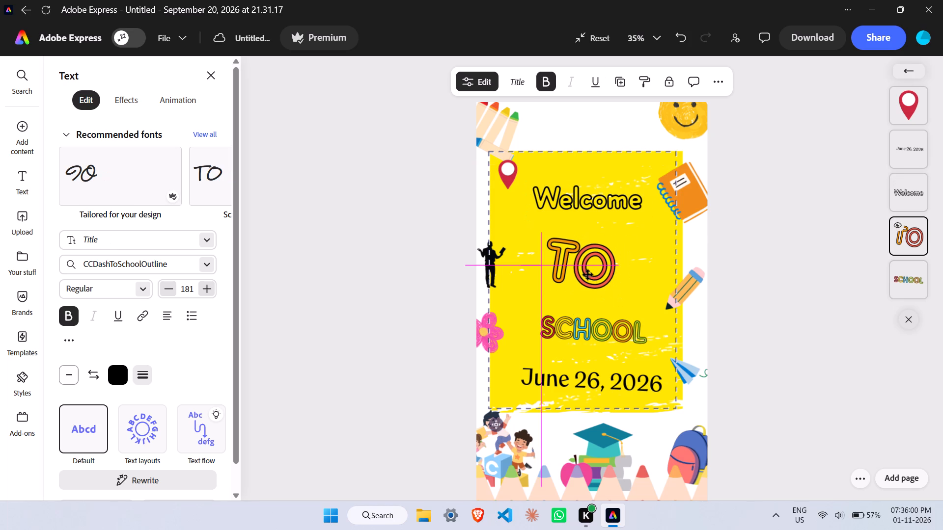
{"action": "left_click_drag", "start_coordinate": [588, 275], "coordinate": [586, 274]}
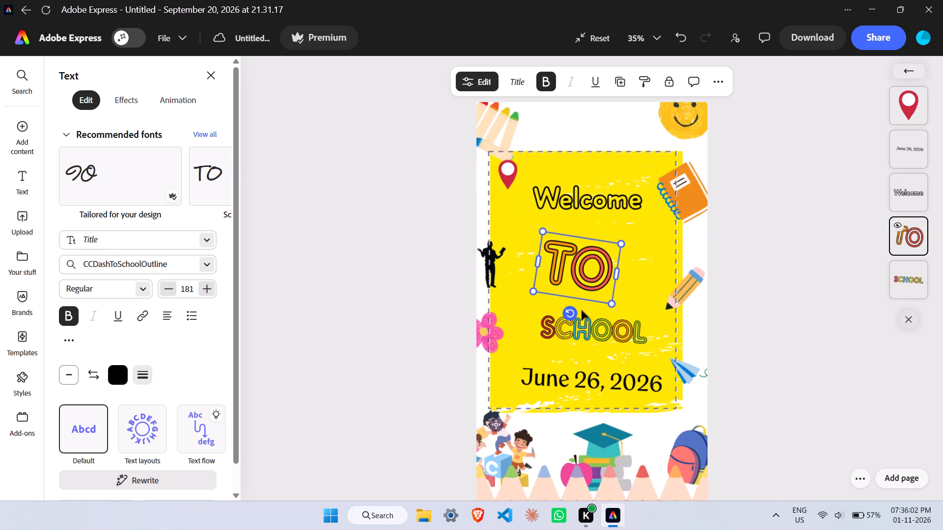
{"action": "left_click_drag", "start_coordinate": [563, 307], "coordinate": [555, 294]}
{"action": "left_click", "coordinate": [574, 263]}
{"action": "left_click_drag", "start_coordinate": [574, 263], "coordinate": [580, 261]}
{"action": "left_click", "coordinate": [522, 291]}
{"action": "left_click_drag", "start_coordinate": [573, 248], "coordinate": [582, 248]}
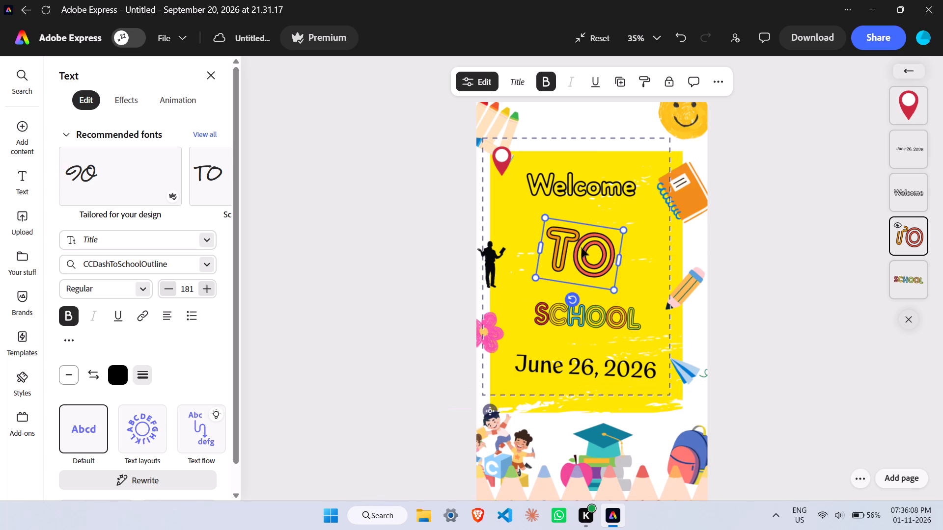
{"action": "left_click_drag", "start_coordinate": [571, 299], "coordinate": [591, 287]}
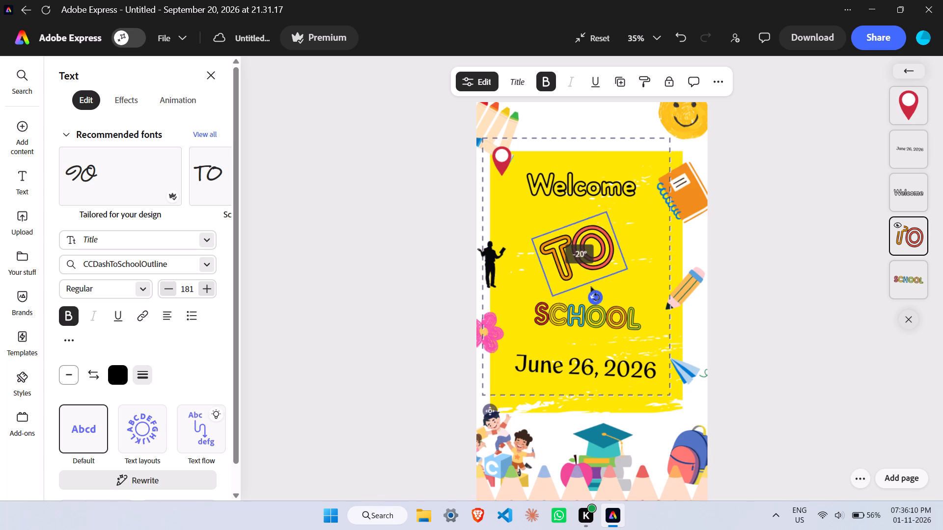
{"action": "left_click_drag", "start_coordinate": [591, 287], "coordinate": [583, 291]}
Move the "SCHOOL" text slightly up so it sits closer beneath "TO".
{"action": "left_click", "coordinate": [570, 323]}
{"action": "left_click_drag", "start_coordinate": [576, 320], "coordinate": [560, 326]}
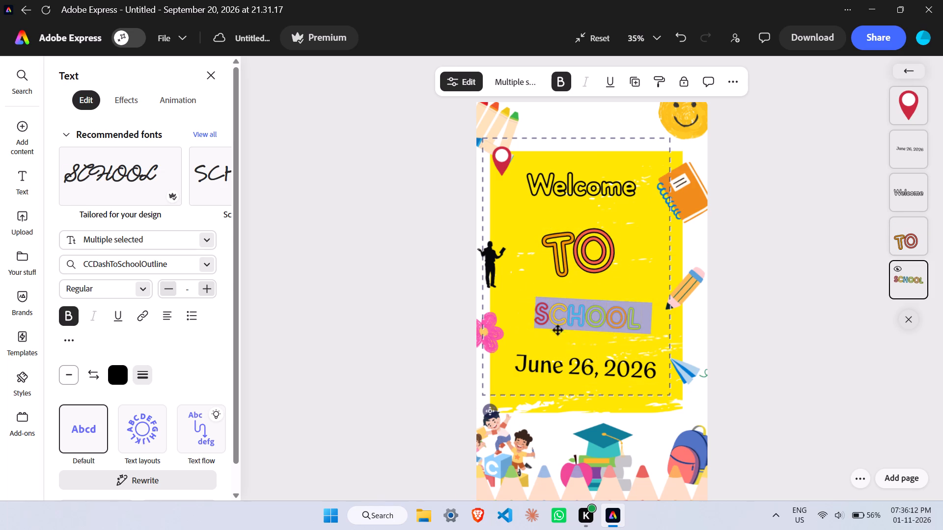
{"action": "left_click", "coordinate": [558, 330]}
{"action": "left_click", "coordinate": [559, 347]}
{"action": "left_click", "coordinate": [575, 318]}
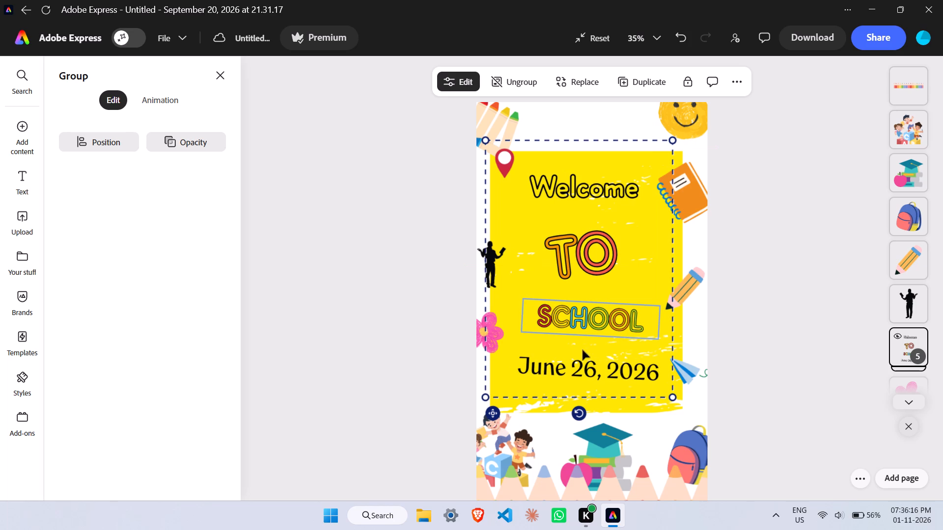
{"action": "left_click", "coordinate": [581, 316]}
{"action": "left_click_drag", "start_coordinate": [581, 316], "coordinate": [576, 307]}
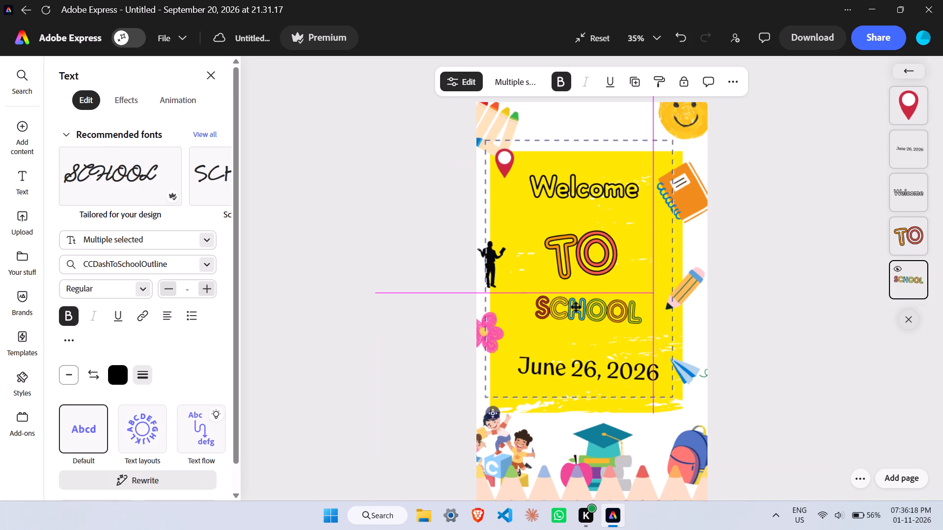
{"action": "left_click_drag", "start_coordinate": [576, 307], "coordinate": [576, 308]}
Even out the spacing of the text lines by nudging "TO" and the "June 26, 2026" line up and centring "Welcome" above them.
{"action": "left_click", "coordinate": [572, 375]}
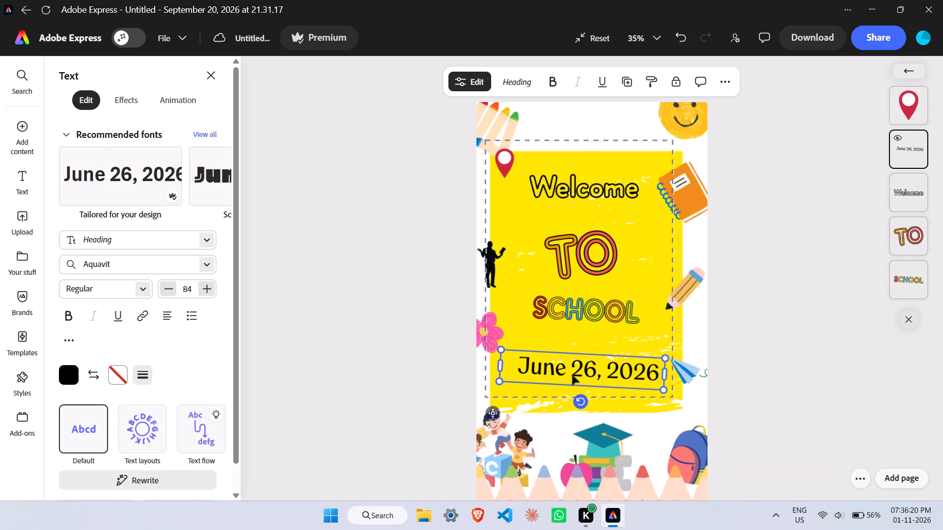
{"action": "left_click_drag", "start_coordinate": [572, 375], "coordinate": [569, 363]}
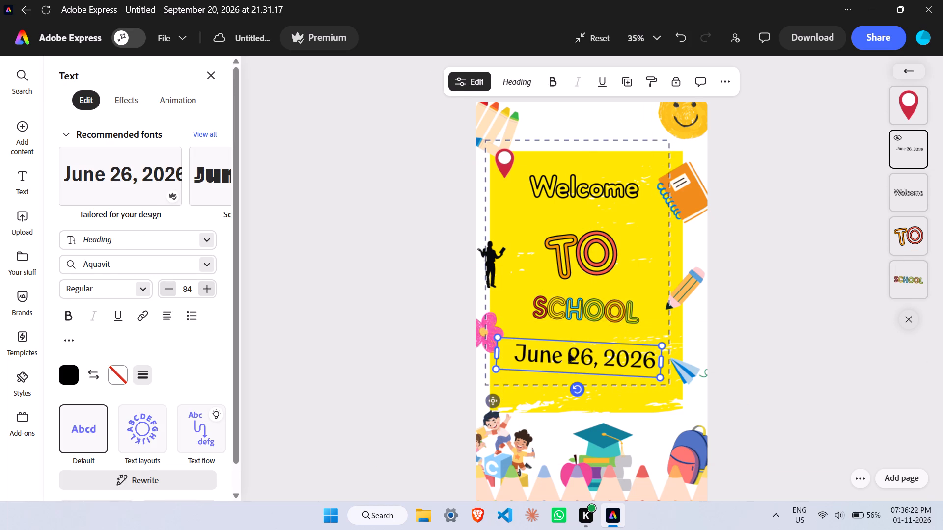
{"action": "left_click_drag", "start_coordinate": [563, 250], "coordinate": [566, 238]}
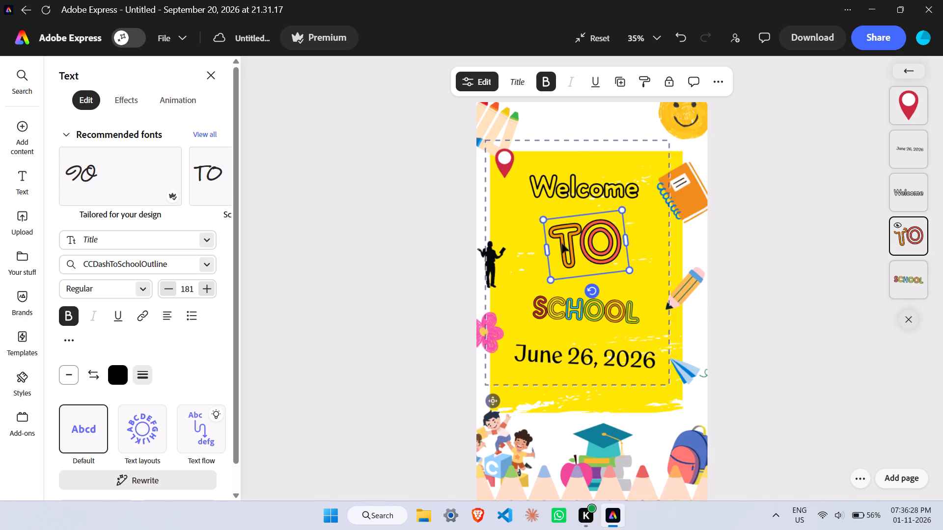
{"action": "left_click", "coordinate": [561, 192]}
{"action": "left_click", "coordinate": [572, 191]}
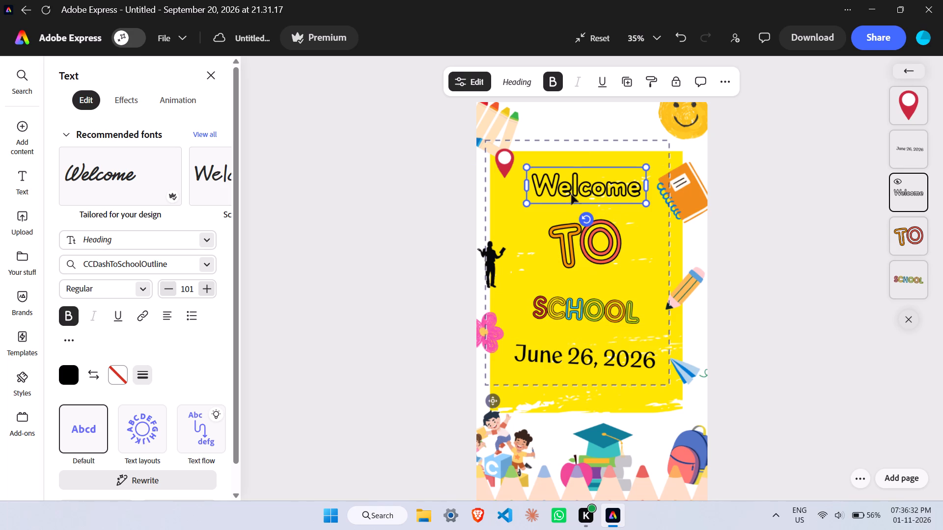
{"action": "left_click", "coordinate": [571, 234]}
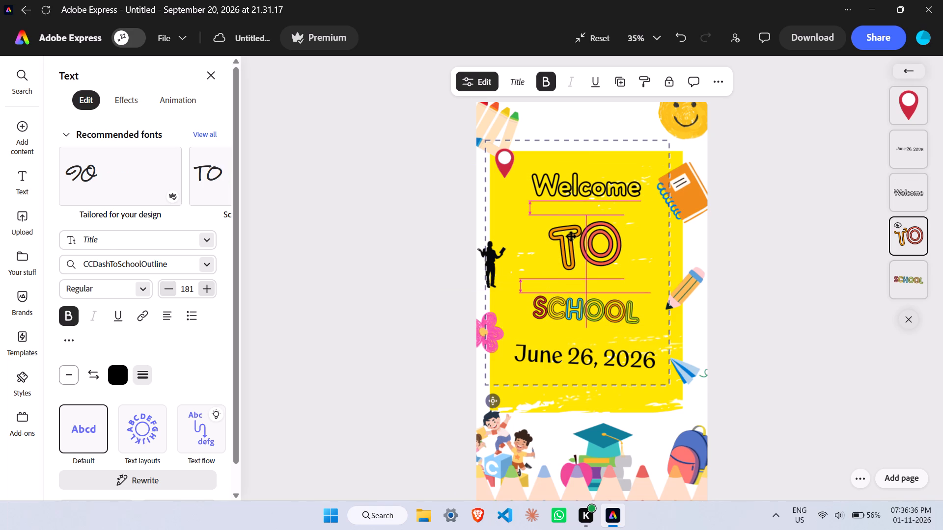
{"action": "left_click", "coordinate": [581, 373]}
{"action": "left_click_drag", "start_coordinate": [587, 358], "coordinate": [587, 368]}
Shift "SCHOOL", "TO" and "Welcome" slightly left onto a shared centre line, with "Welcome" lowered closer to "TO".
{"action": "left_click_drag", "start_coordinate": [553, 304], "coordinate": [543, 304]}
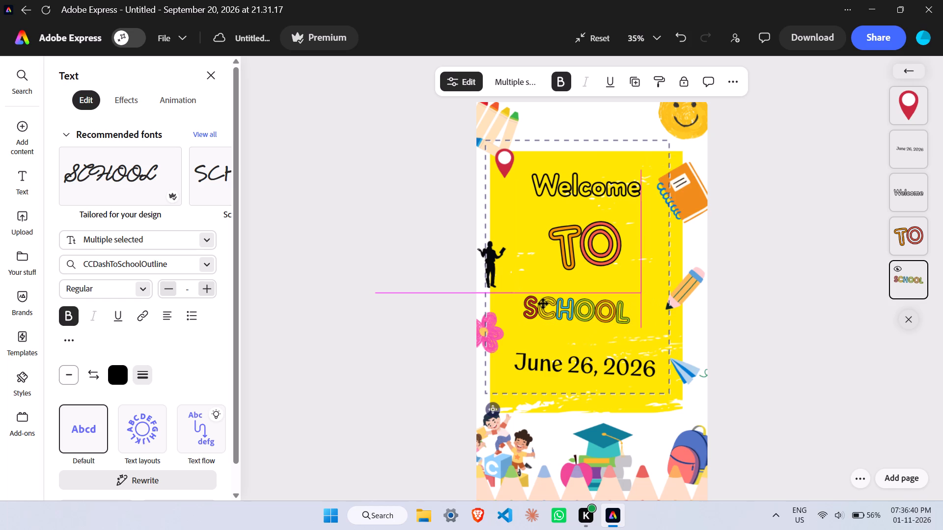
{"action": "left_click_drag", "start_coordinate": [543, 304], "coordinate": [542, 303]}
{"action": "left_click_drag", "start_coordinate": [570, 248], "coordinate": [559, 249]}
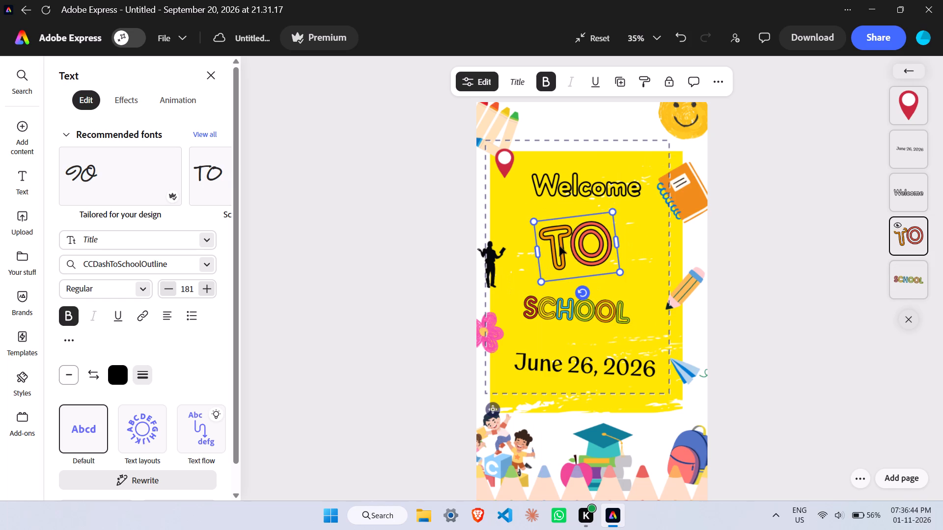
{"action": "left_click", "coordinate": [557, 198]}
{"action": "left_click_drag", "start_coordinate": [564, 197], "coordinate": [542, 194]}
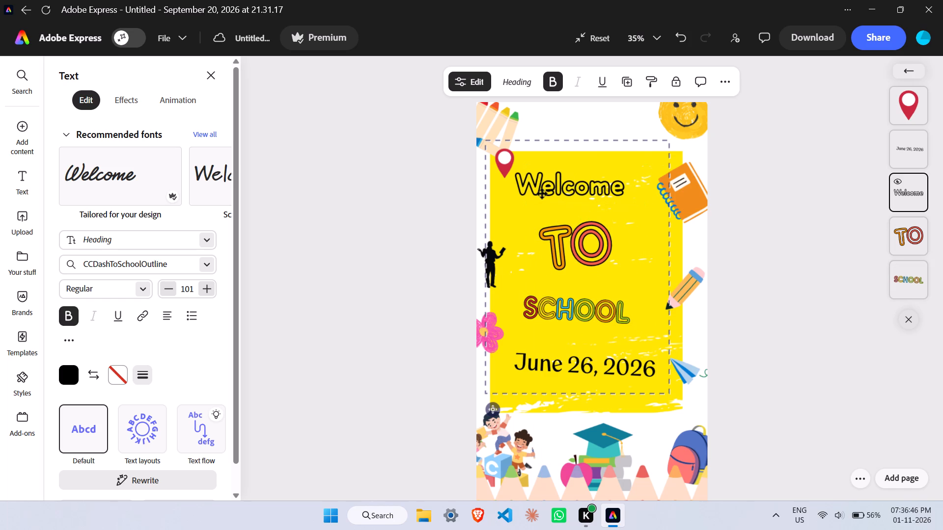
{"action": "left_click_drag", "start_coordinate": [542, 194], "coordinate": [554, 212]}
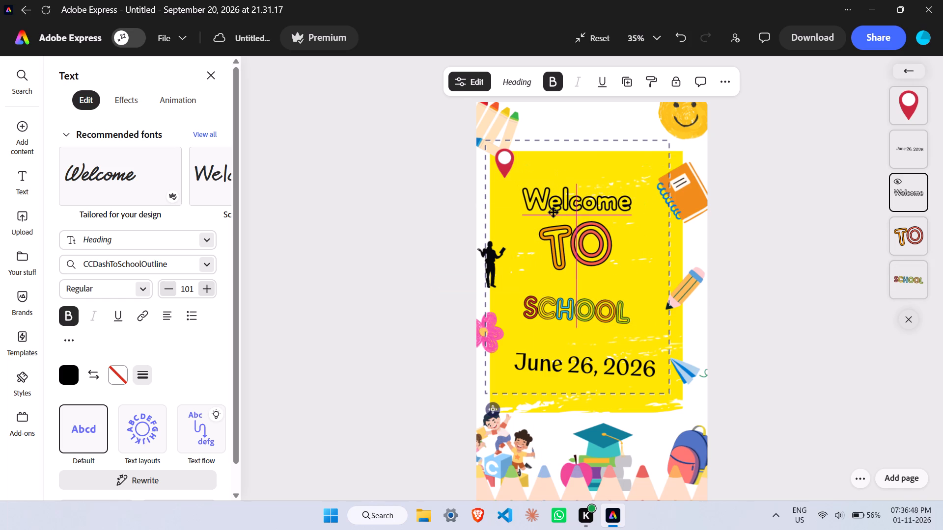
{"action": "left_click_drag", "start_coordinate": [554, 212], "coordinate": [553, 207]}
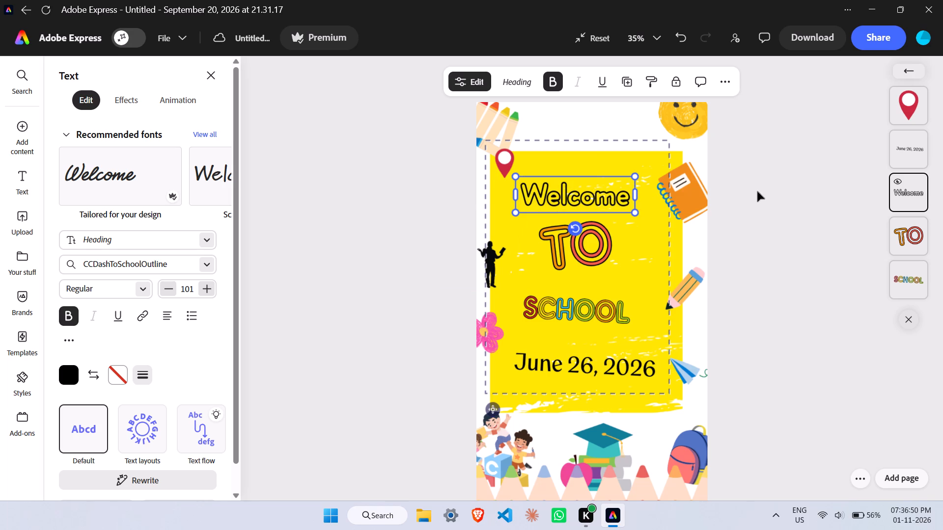
Move the orange notebook illustration from the poster's right edge to the yellow panel's top edge, above "Welcome".
{"action": "left_click", "coordinate": [702, 206]}
{"action": "left_click_drag", "start_coordinate": [701, 203], "coordinate": [681, 209]}
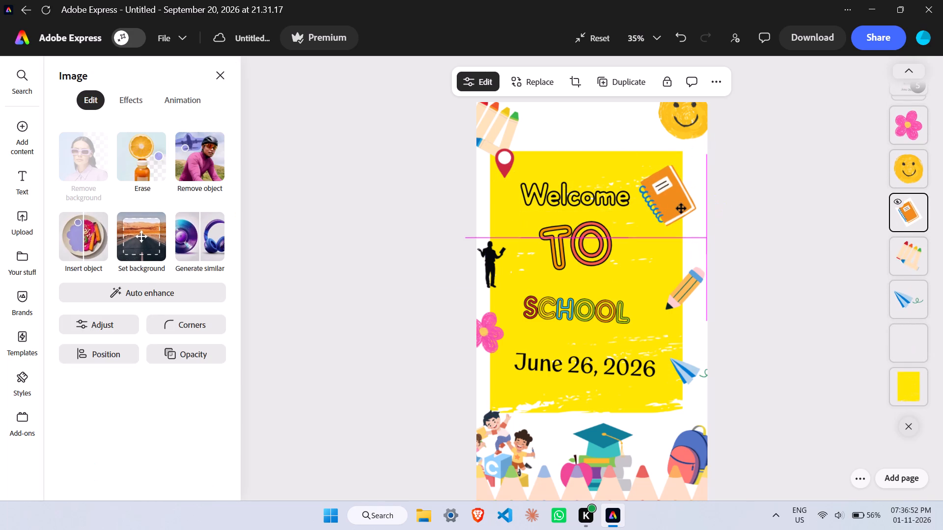
{"action": "left_click_drag", "start_coordinate": [681, 209], "coordinate": [533, 189]}
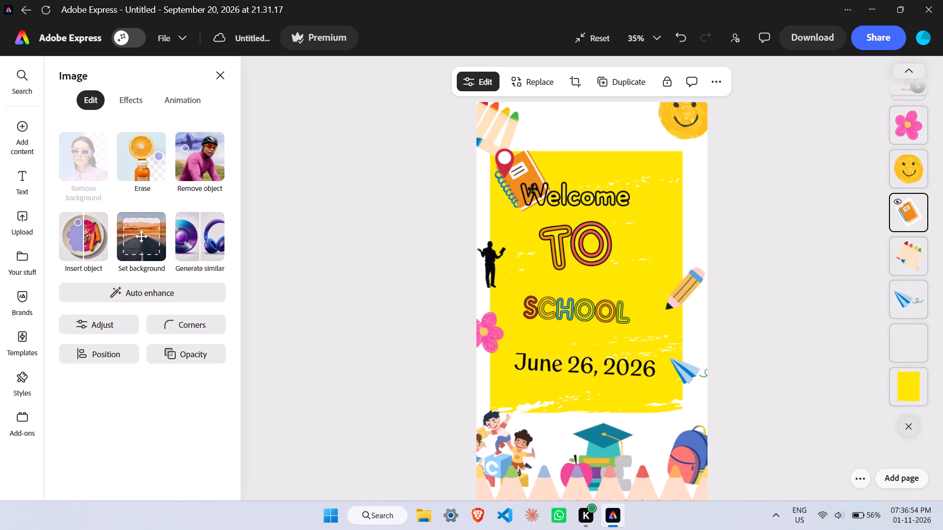
{"action": "left_click_drag", "start_coordinate": [533, 189], "coordinate": [593, 167]}
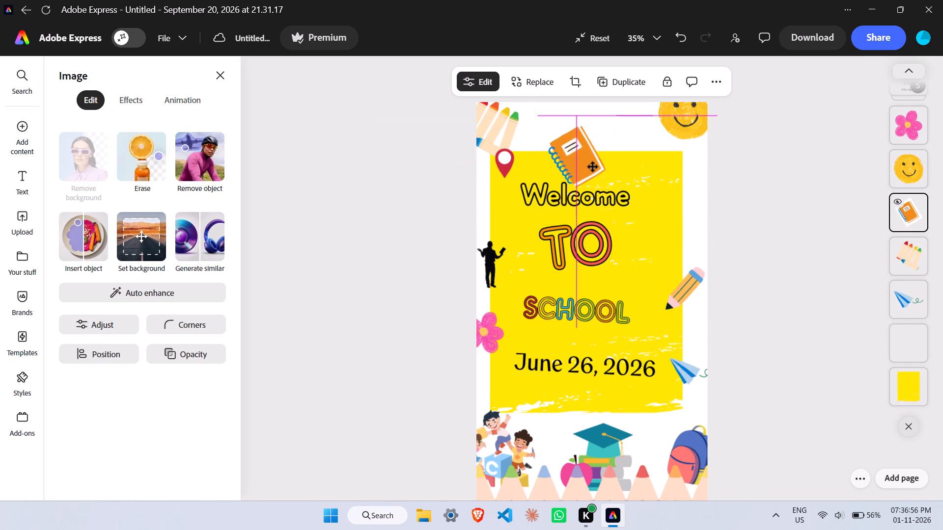
{"action": "left_click_drag", "start_coordinate": [593, 167], "coordinate": [593, 167]}
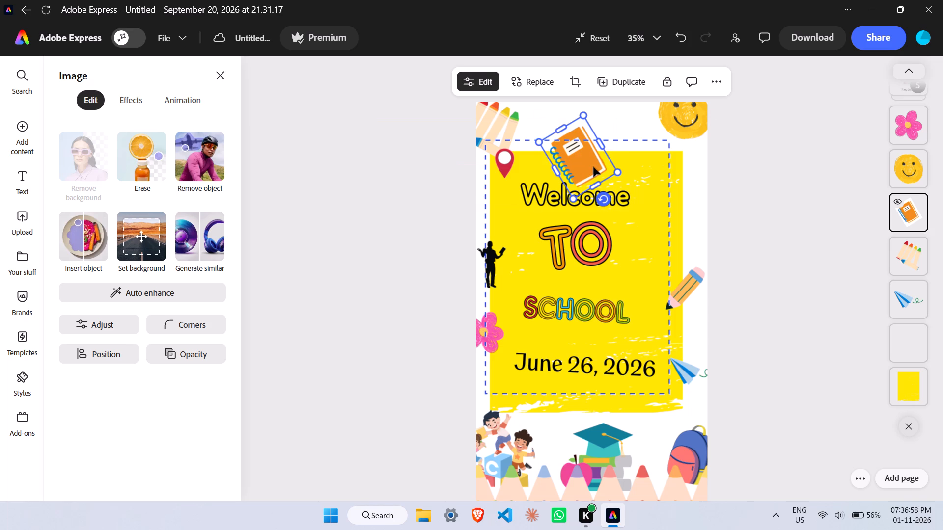
{"action": "left_click_drag", "start_coordinate": [593, 167], "coordinate": [598, 156]}
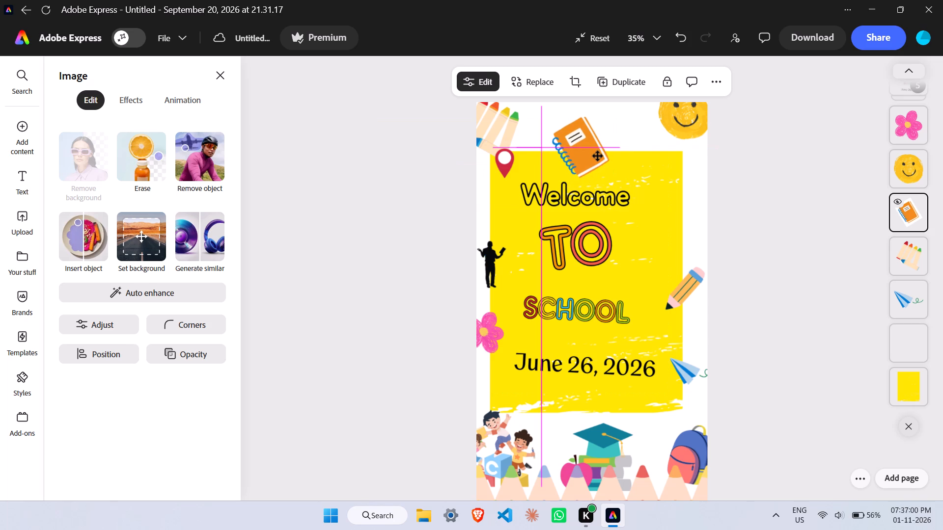
{"action": "left_click_drag", "start_coordinate": [598, 156], "coordinate": [598, 158]}
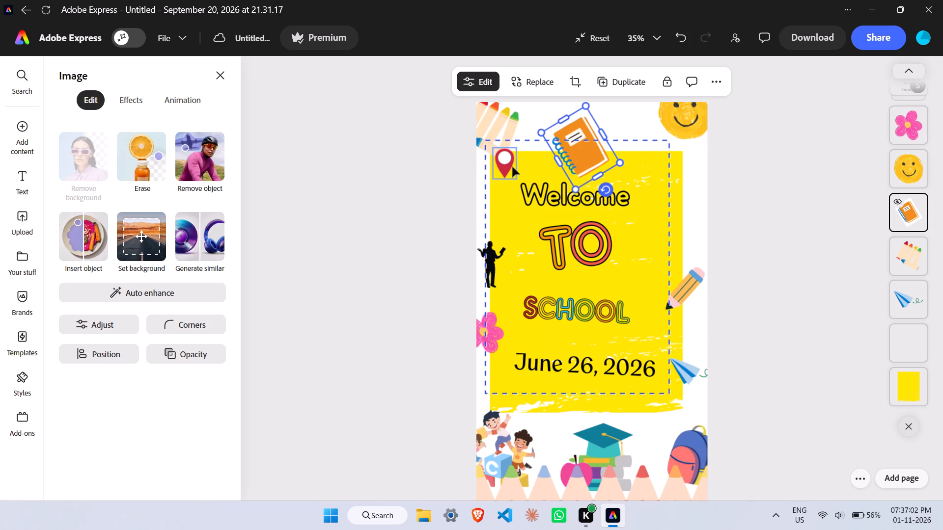
Move the red location pin from beside "Welcome" into the "O" of "TO".
{"action": "left_click", "coordinate": [508, 166]}
{"action": "left_click_drag", "start_coordinate": [509, 162], "coordinate": [513, 189]}
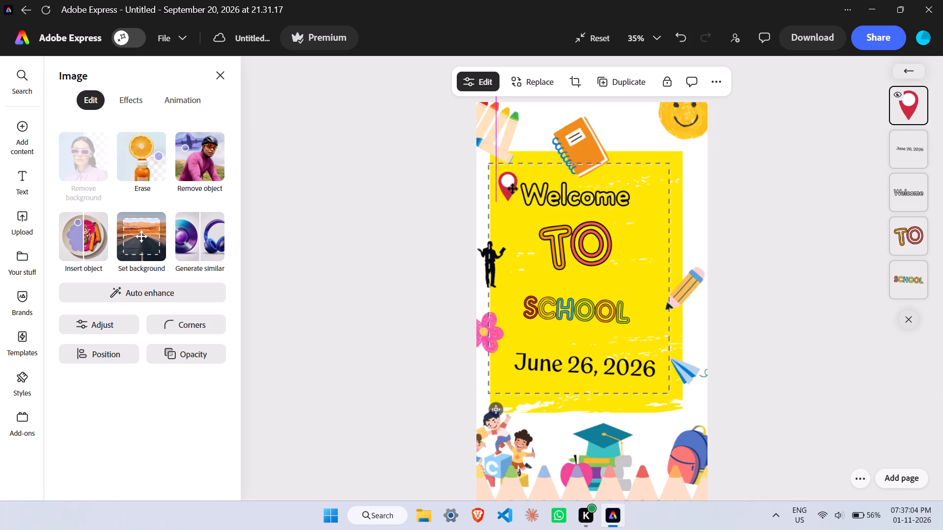
{"action": "left_click_drag", "start_coordinate": [513, 189], "coordinate": [593, 241]}
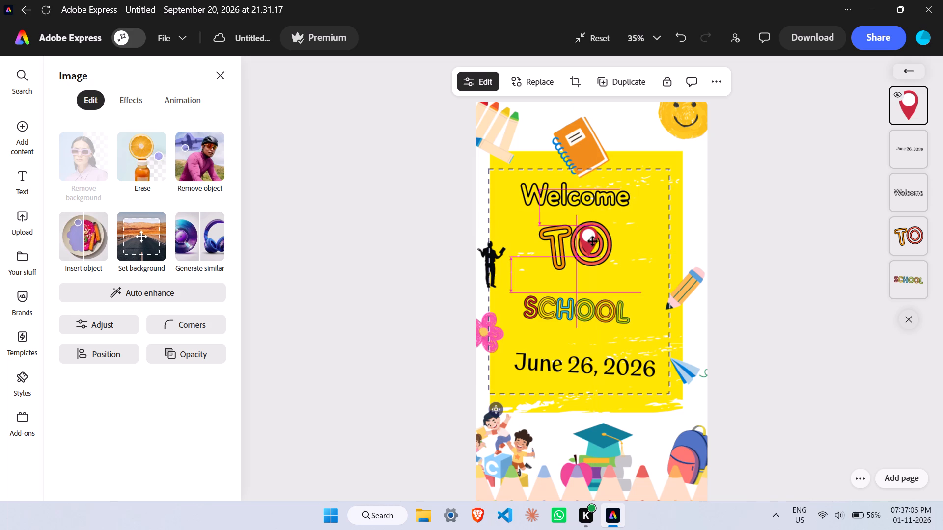
{"action": "left_click_drag", "start_coordinate": [593, 241], "coordinate": [595, 244]}
Enlarge the "TO" text to about size 264 and recentre it between "Welcome" and "SCHOOL".
{"action": "left_click", "coordinate": [550, 259]}
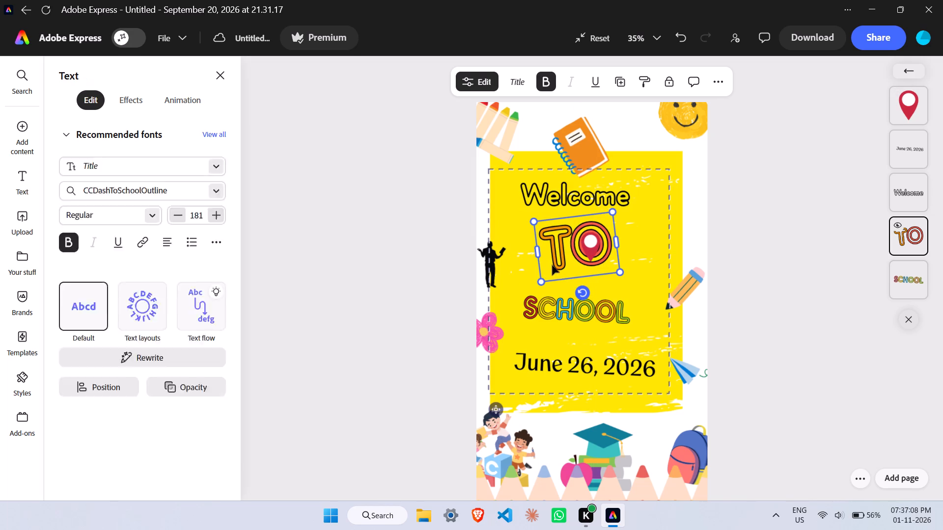
{"action": "left_click_drag", "start_coordinate": [543, 285], "coordinate": [507, 308]}
{"action": "left_click_drag", "start_coordinate": [550, 261], "coordinate": [559, 258]}
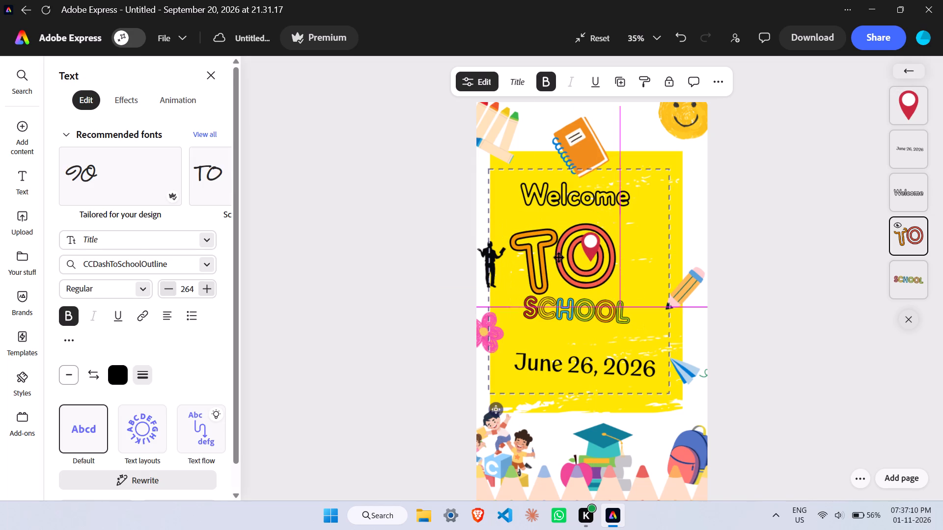
{"action": "left_click_drag", "start_coordinate": [559, 258], "coordinate": [561, 249]}
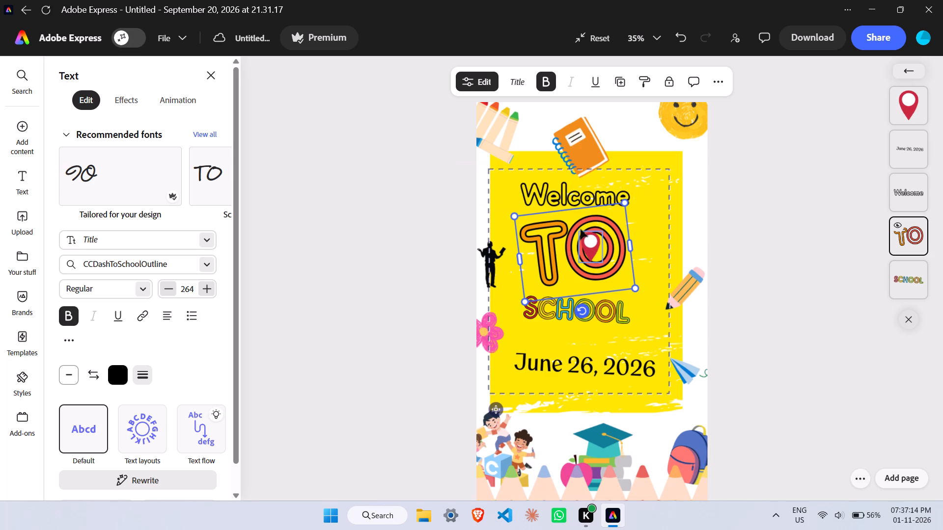
Shrink the red location pin and centre it inside the "O" of "TO".
{"action": "left_click", "coordinate": [594, 254]}
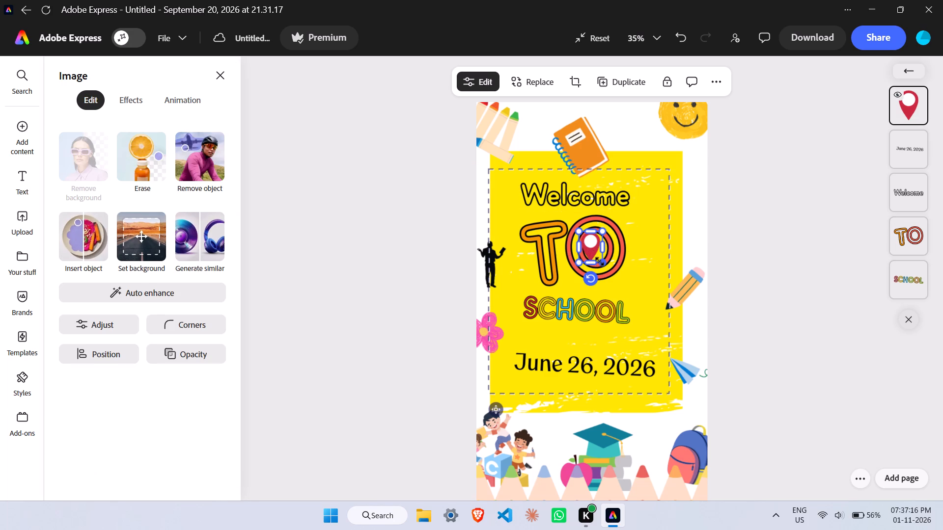
{"action": "left_click_drag", "start_coordinate": [599, 261], "coordinate": [583, 248]}
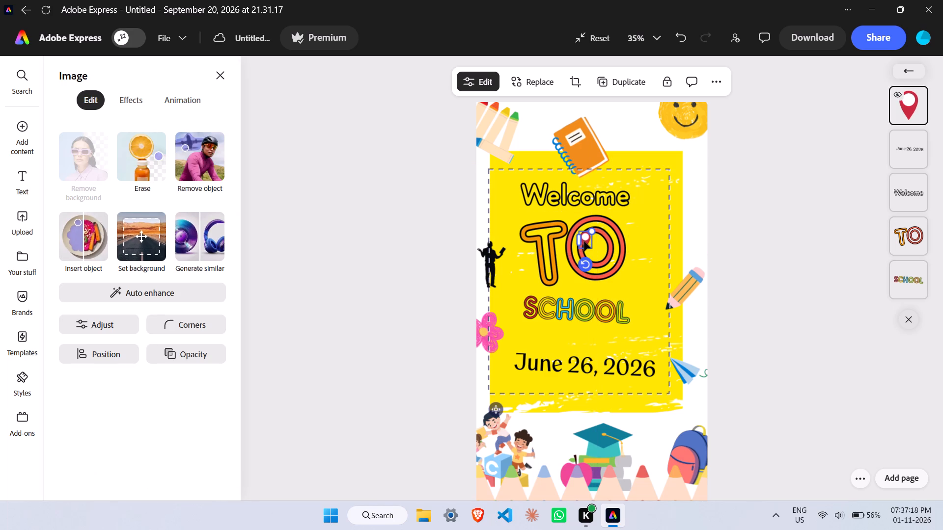
{"action": "left_click_drag", "start_coordinate": [584, 241], "coordinate": [593, 249]}
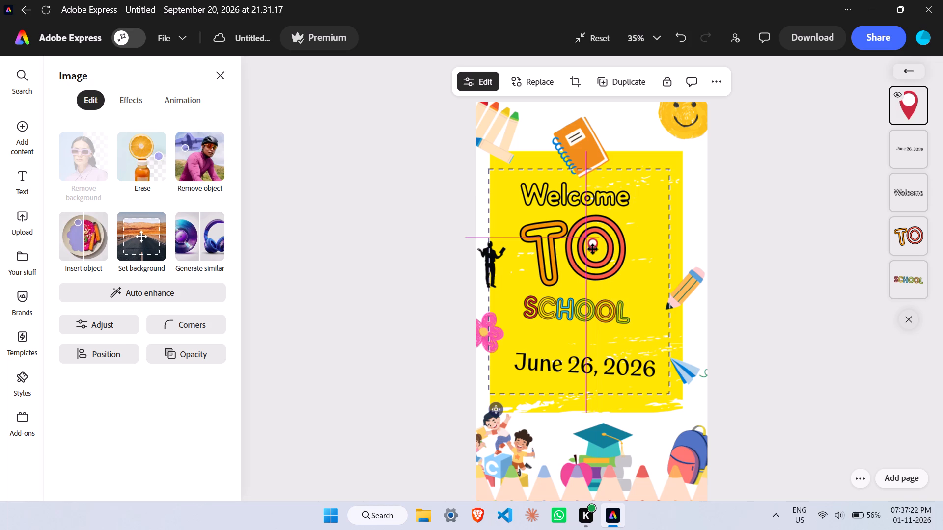
{"action": "left_click_drag", "start_coordinate": [593, 249], "coordinate": [595, 249]}
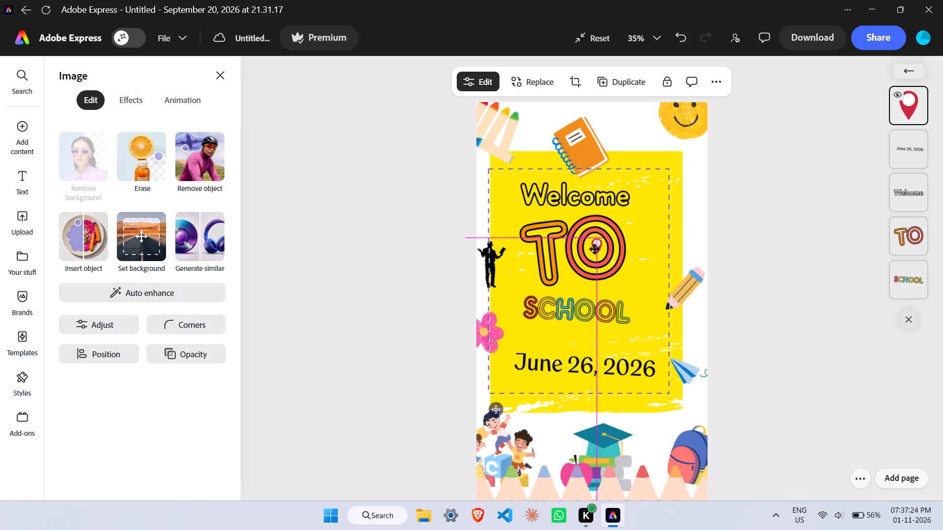
{"action": "left_click_drag", "start_coordinate": [595, 249], "coordinate": [594, 252]}
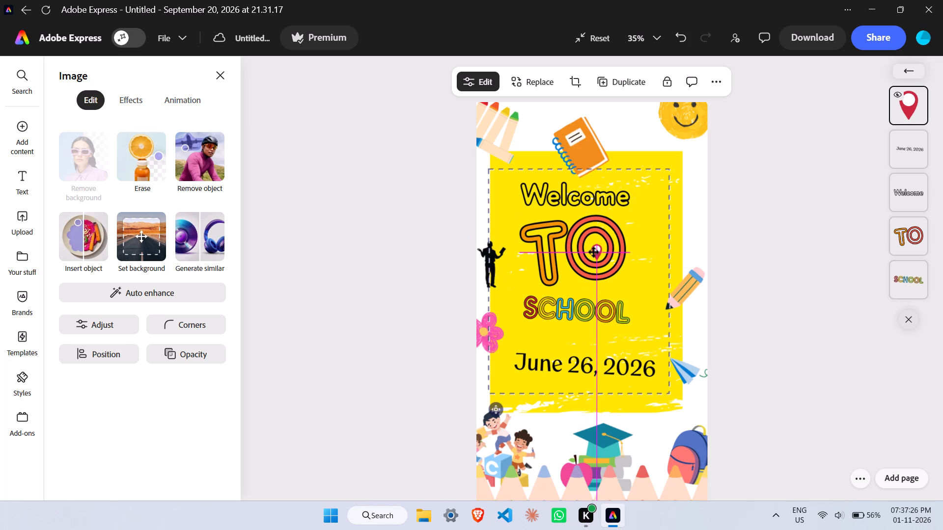
{"action": "left_click_drag", "start_coordinate": [594, 252], "coordinate": [595, 249]}
{"action": "scroll", "coordinate": [597, 243], "scroll_direction": "up", "scroll_amount": 2}
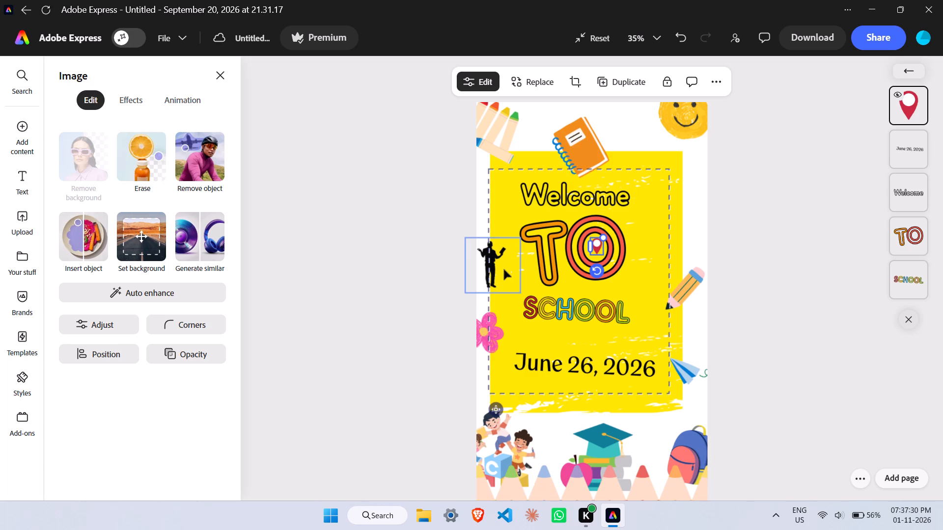
Move the black figure silhouette from the poster's left edge onto the yellow panel, beside the "T" of "TO".
{"action": "left_click", "coordinate": [507, 269]}
{"action": "left_click_drag", "start_coordinate": [507, 269], "coordinate": [537, 272]}
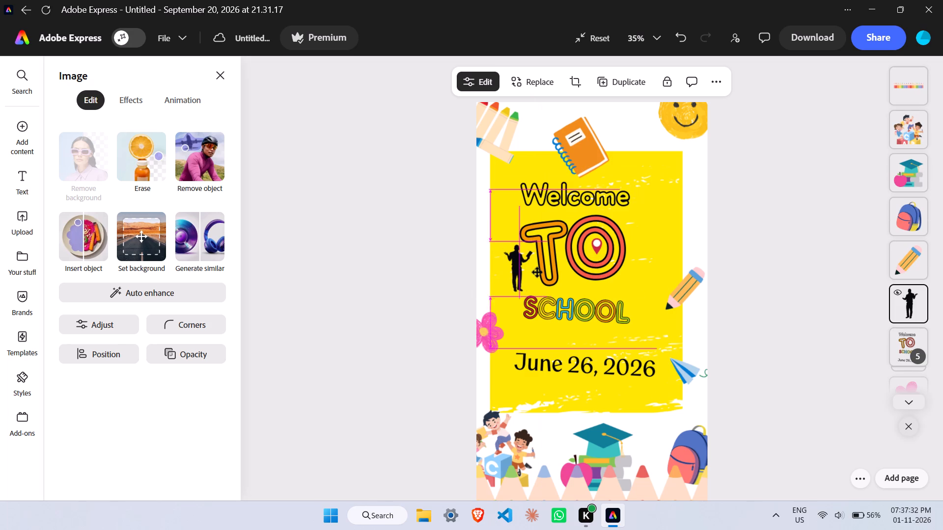
{"action": "left_click_drag", "start_coordinate": [537, 272], "coordinate": [526, 274]}
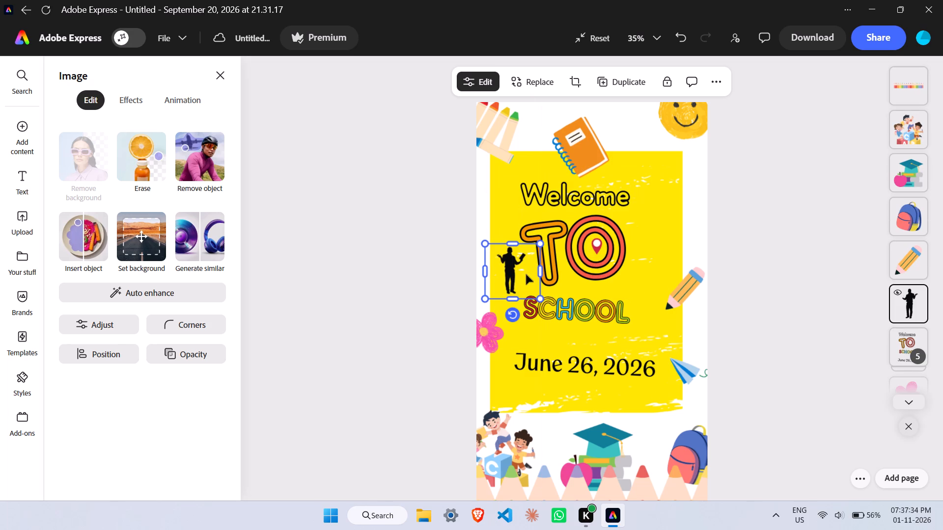
Move the pink flower inward onto the yellow panel's left edge, below the silhouette and beside "SCHOOL".
{"action": "left_click_drag", "start_coordinate": [486, 340], "coordinate": [506, 336]}
{"action": "left_click", "coordinate": [524, 335]}
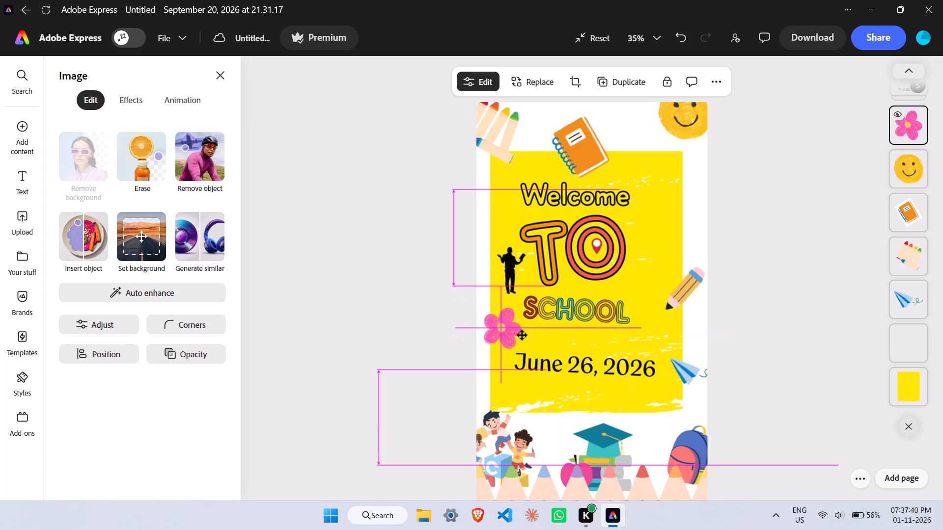
Move the pencil illustration from the poster's right edge onto the yellow panel, beside the "O" of "TO".
{"action": "left_click_drag", "start_coordinate": [689, 292], "coordinate": [679, 283]}
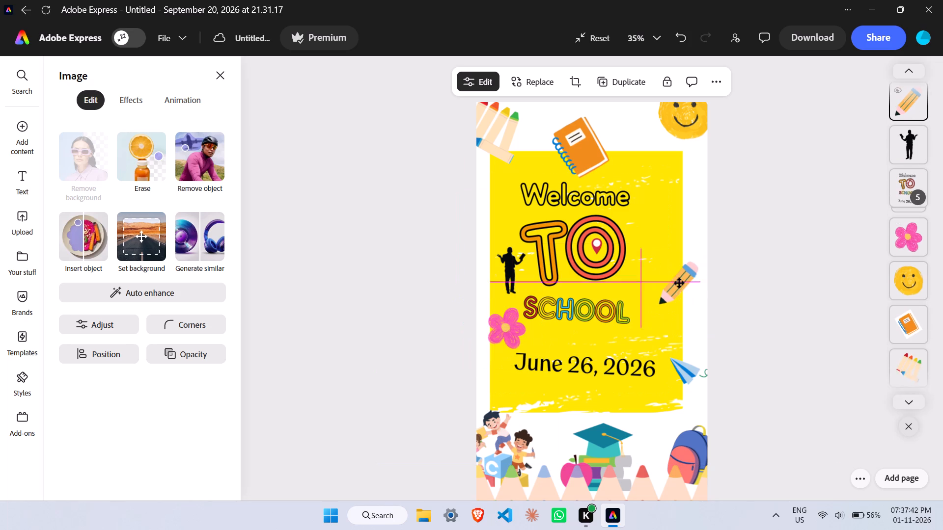
{"action": "left_click_drag", "start_coordinate": [679, 283], "coordinate": [658, 280]}
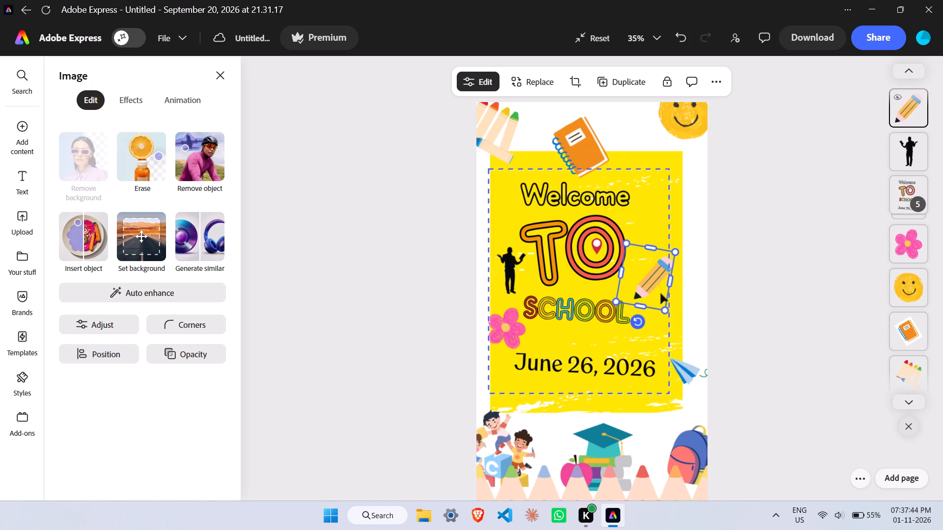
{"action": "left_click_drag", "start_coordinate": [654, 284], "coordinate": [654, 256]}
Move the blue paper plane up and inward onto the yellow panel, between the end of "SCHOOL" and the date.
{"action": "left_click_drag", "start_coordinate": [693, 374], "coordinate": [683, 341]}
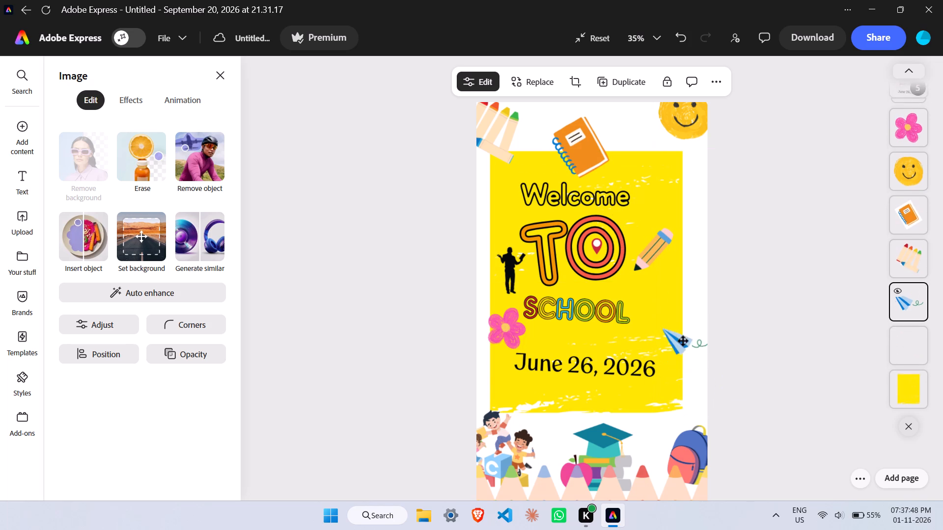
{"action": "left_click_drag", "start_coordinate": [683, 341], "coordinate": [665, 335]}
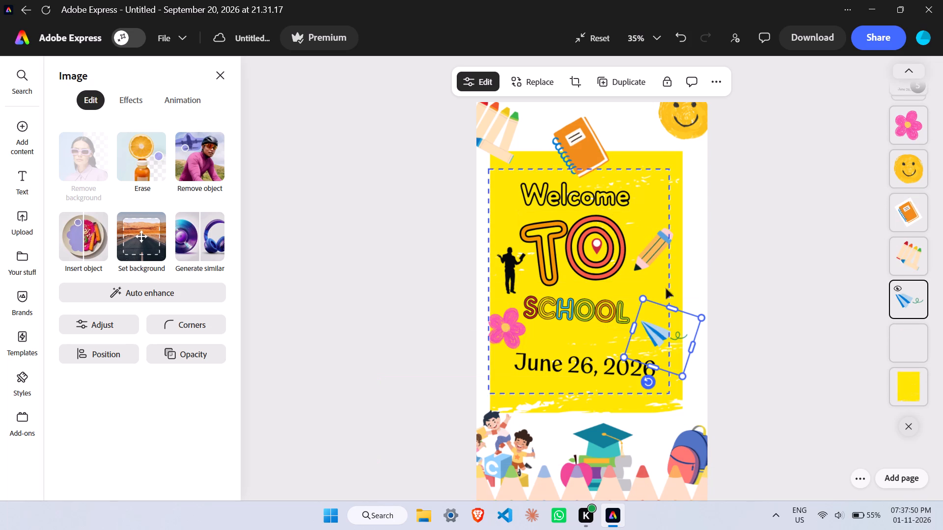
Nudge the smiling sun slightly down and to the right in the poster's top-right corner.
{"action": "left_click_drag", "start_coordinate": [685, 113], "coordinate": [685, 126]}
{"action": "left_click_drag", "start_coordinate": [677, 130], "coordinate": [678, 118]}
Move the backpack up the poster's right edge so it overlaps the yellow panel's lower-right corner.
{"action": "left_click_drag", "start_coordinate": [699, 458], "coordinate": [691, 420]}
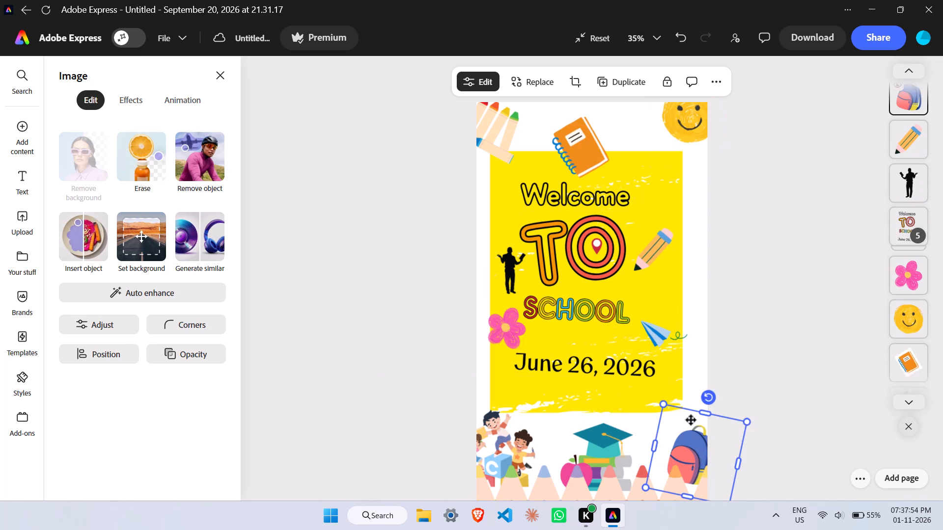
{"action": "left_click_drag", "start_coordinate": [691, 420], "coordinate": [696, 403]}
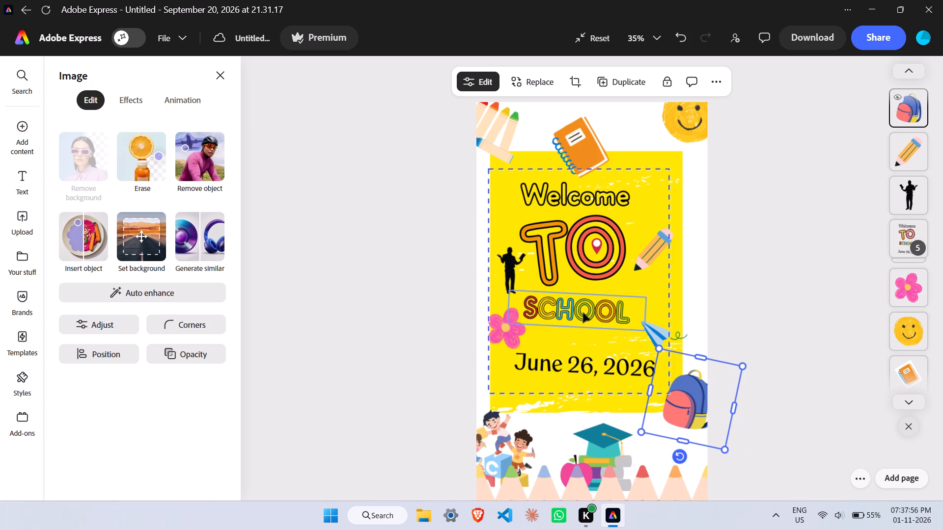
Shift the whole text group slightly up and to the right on the yellow panel.
{"action": "left_click_drag", "start_coordinate": [583, 313], "coordinate": [587, 305]}
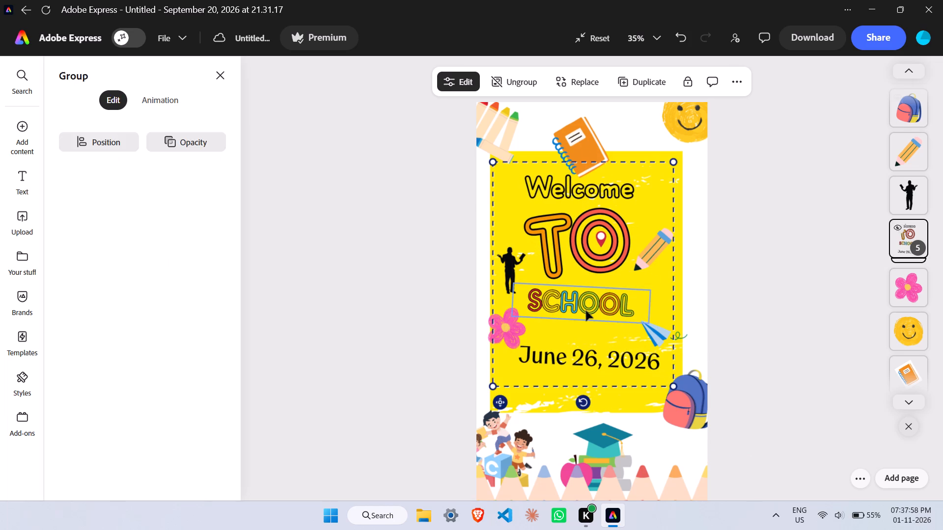
Move the "SCHOOL" text slightly down within the group, between "TO" and the date line.
{"action": "left_click", "coordinate": [586, 311]}
{"action": "left_click_drag", "start_coordinate": [589, 304], "coordinate": [600, 315]}
{"action": "left_click", "coordinate": [534, 329]}
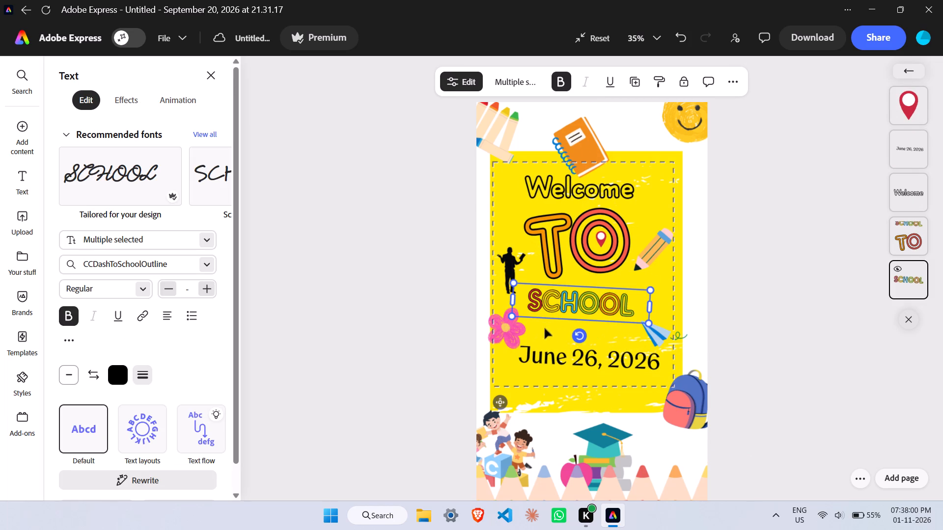
{"action": "left_click_drag", "start_coordinate": [572, 302], "coordinate": [577, 314]}
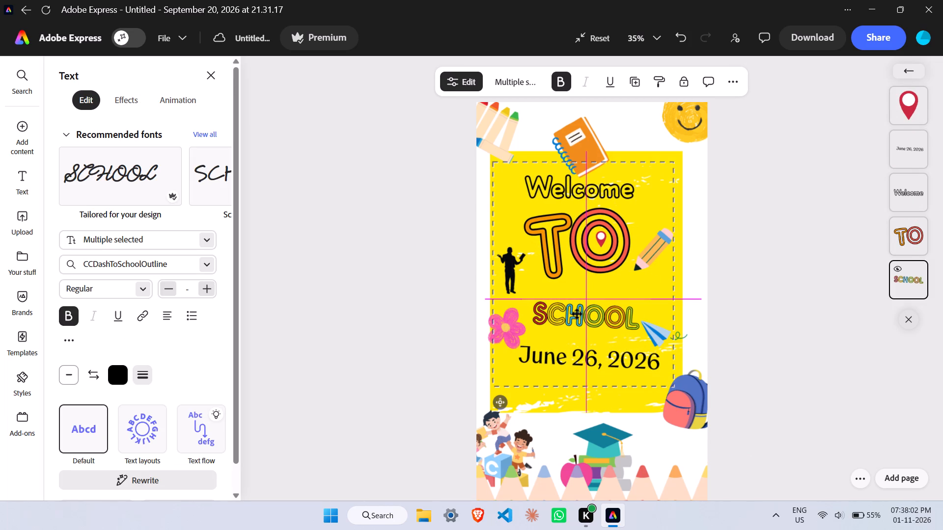
{"action": "left_click_drag", "start_coordinate": [577, 314], "coordinate": [574, 315]}
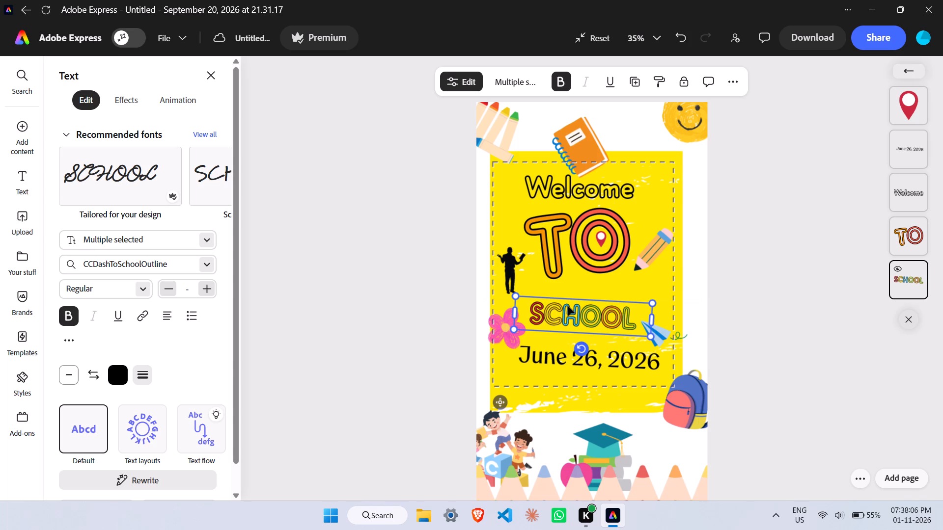
Move the coloured pencils illustration inward from the poster's top-left corner, overlapping the yellow panel's upper-left corner.
{"action": "left_click", "coordinate": [491, 143]}
{"action": "left_click_drag", "start_coordinate": [491, 139], "coordinate": [484, 149]}
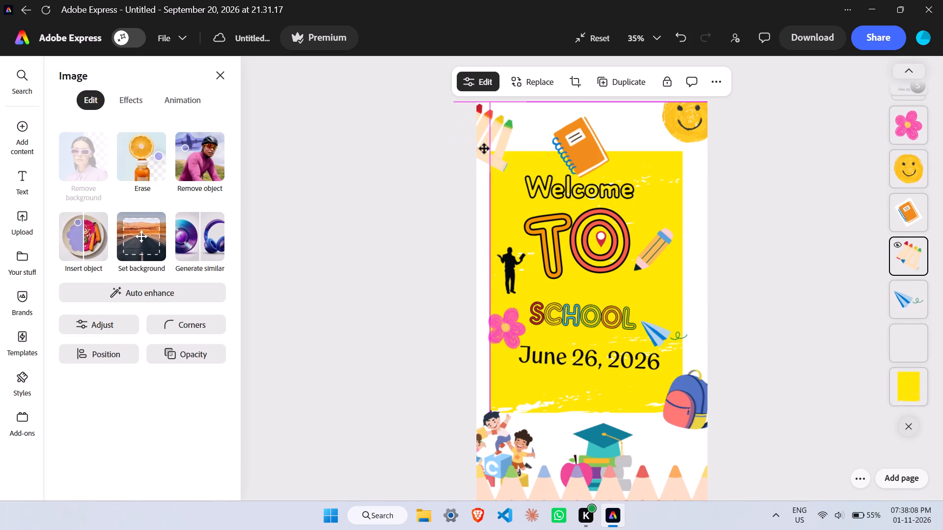
{"action": "left_click_drag", "start_coordinate": [484, 149], "coordinate": [497, 144]}
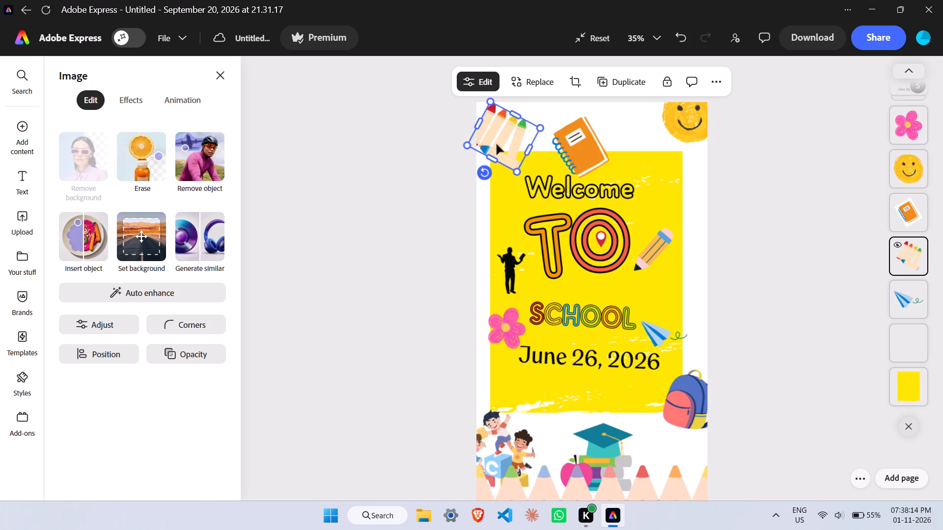
Nudge the pink flower outward and slightly down so it straddles the yellow panel's left edge beside "SCHOOL".
{"action": "left_click", "coordinate": [528, 272]}
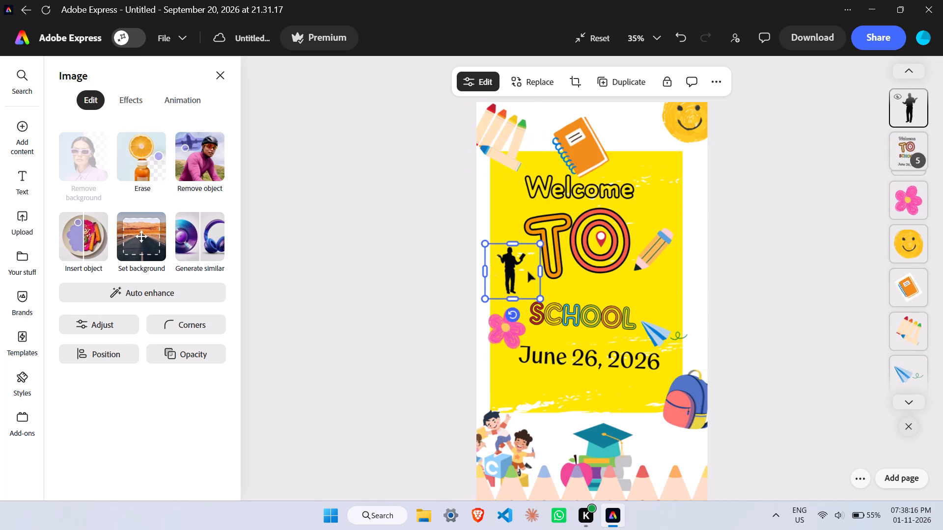
{"action": "left_click", "coordinate": [522, 272]}
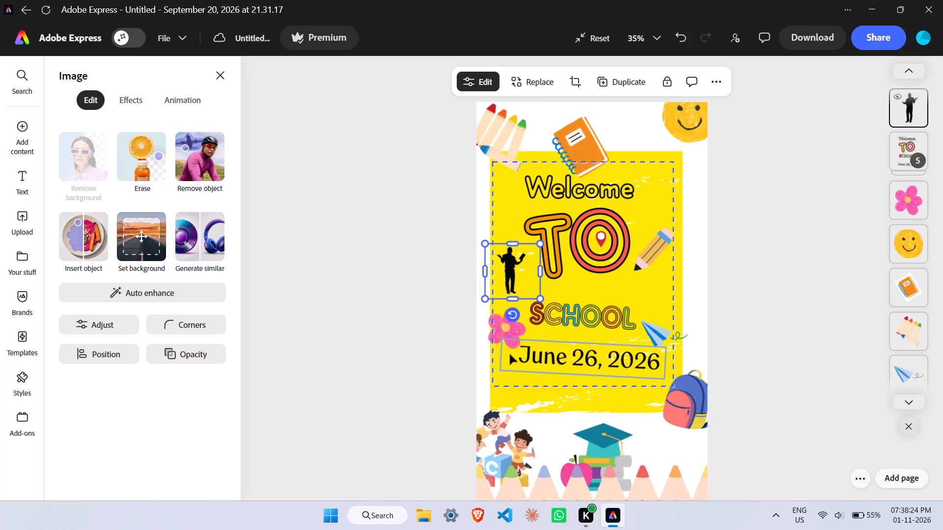
{"action": "left_click", "coordinate": [502, 329]}
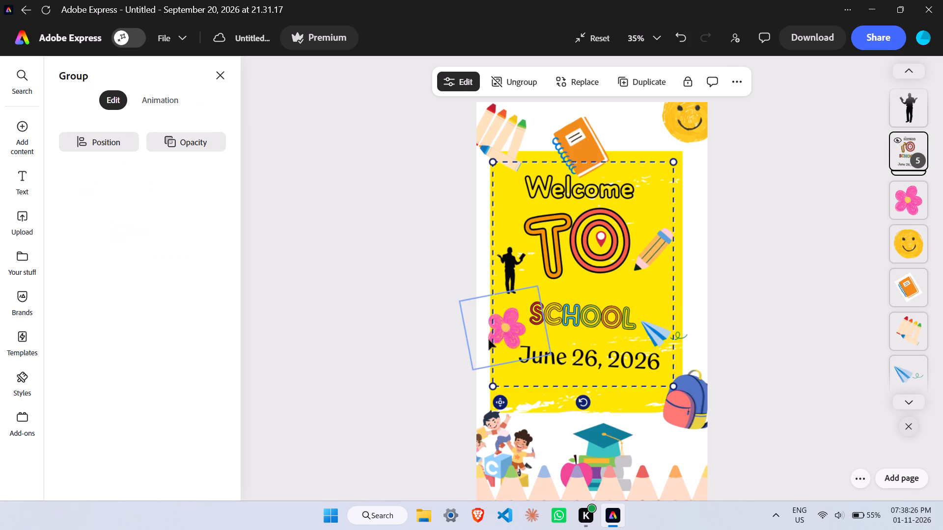
{"action": "left_click", "coordinate": [489, 340]}
{"action": "left_click_drag", "start_coordinate": [489, 340], "coordinate": [484, 344]}
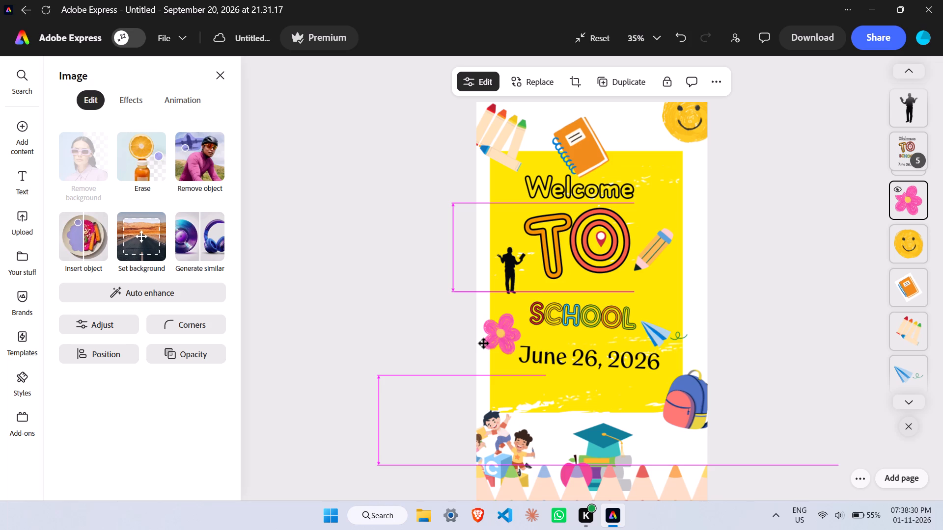
{"action": "left_click_drag", "start_coordinate": [484, 344], "coordinate": [482, 344]}
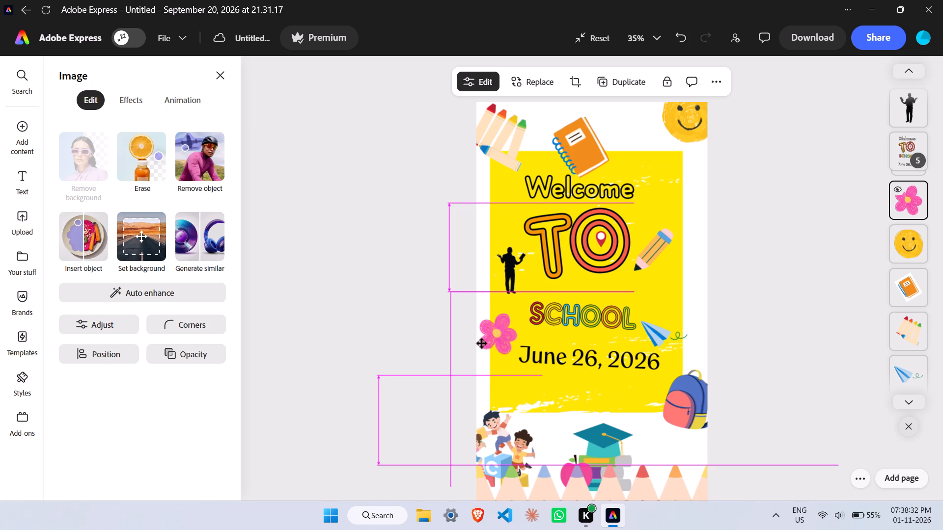
{"action": "left_click_drag", "start_coordinate": [482, 344], "coordinate": [483, 343]}
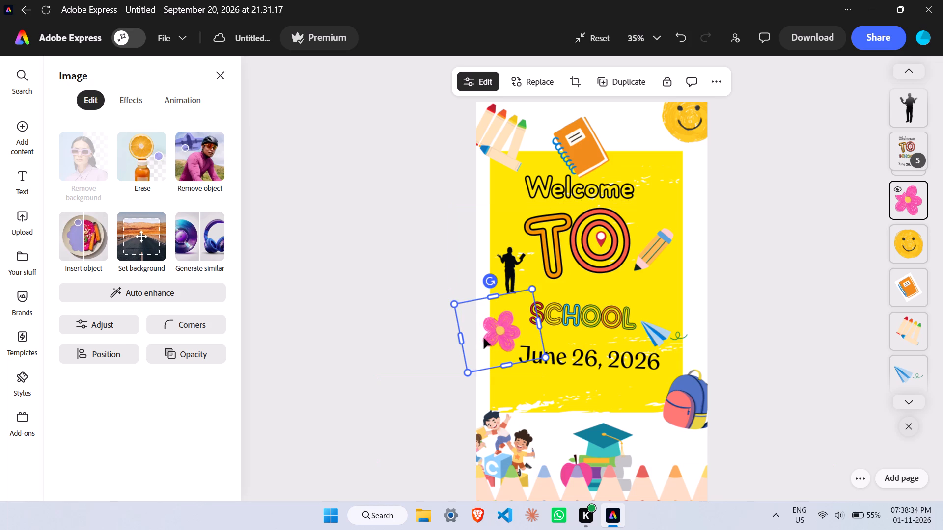
Enlarge the children-with-blocks illustration slightly and shift it up and inward at the poster's lower-left corner.
{"action": "scroll", "coordinate": [487, 334], "scroll_direction": "down", "scroll_amount": 13}
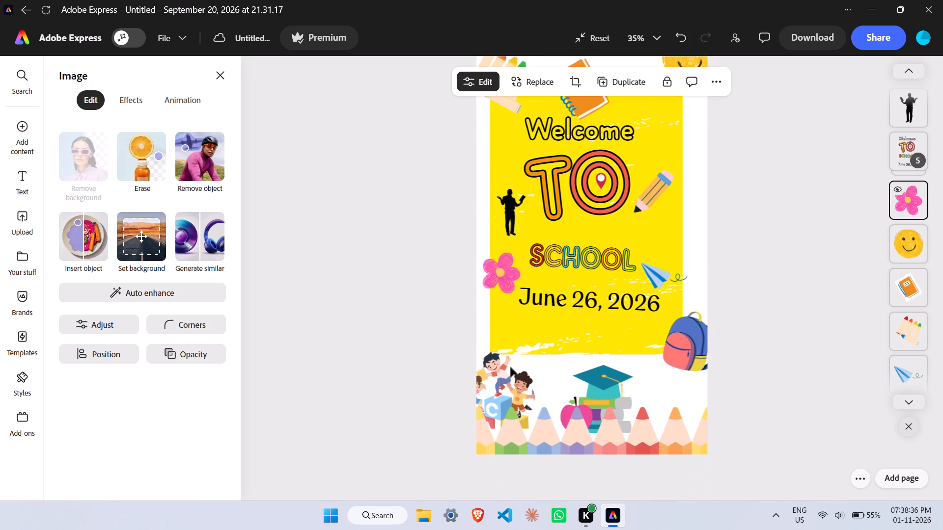
{"action": "left_click", "coordinate": [503, 379]}
{"action": "left_click_drag", "start_coordinate": [541, 351], "coordinate": [534, 328]}
{"action": "left_click_drag", "start_coordinate": [512, 376], "coordinate": [518, 362]}
Move the graduation cap, books and apple illustration slightly up and to the right above the pencil border.
{"action": "left_click_drag", "start_coordinate": [604, 385], "coordinate": [620, 380]}
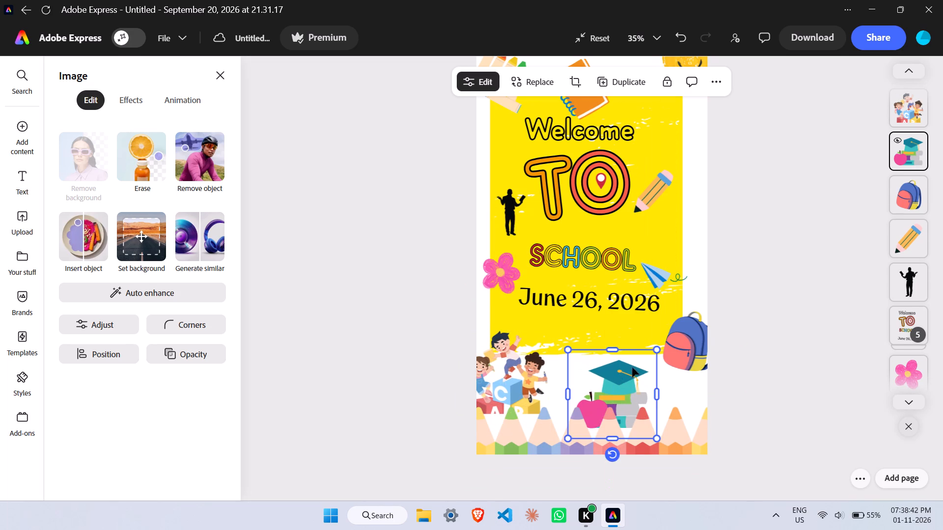
Raise the backpack slightly along the poster's right edge, keeping it over the yellow panel's lower-right corner.
{"action": "scroll", "coordinate": [598, 342], "scroll_direction": "up", "scroll_amount": 2}
{"action": "left_click_drag", "start_coordinate": [698, 369], "coordinate": [698, 341]}
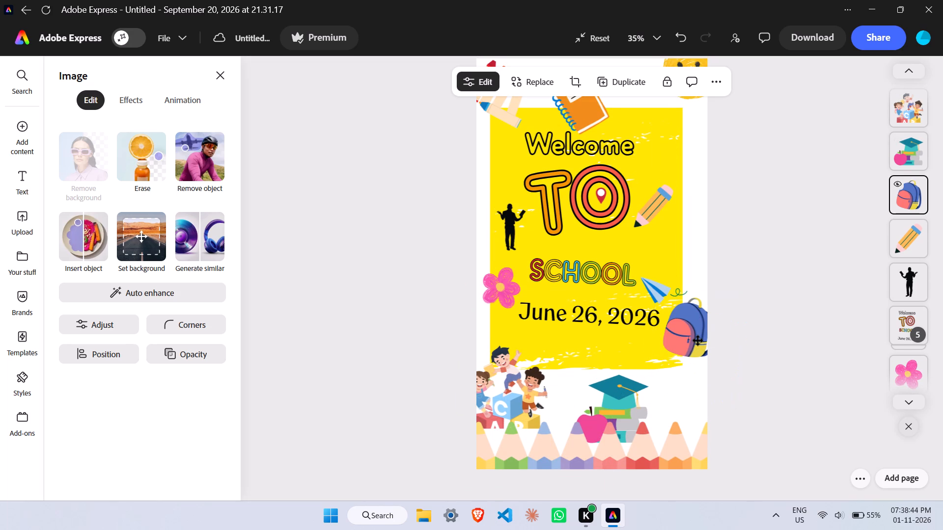
{"action": "left_click_drag", "start_coordinate": [698, 341], "coordinate": [699, 346]}
{"action": "scroll", "coordinate": [699, 351], "scroll_direction": "up", "scroll_amount": 6}
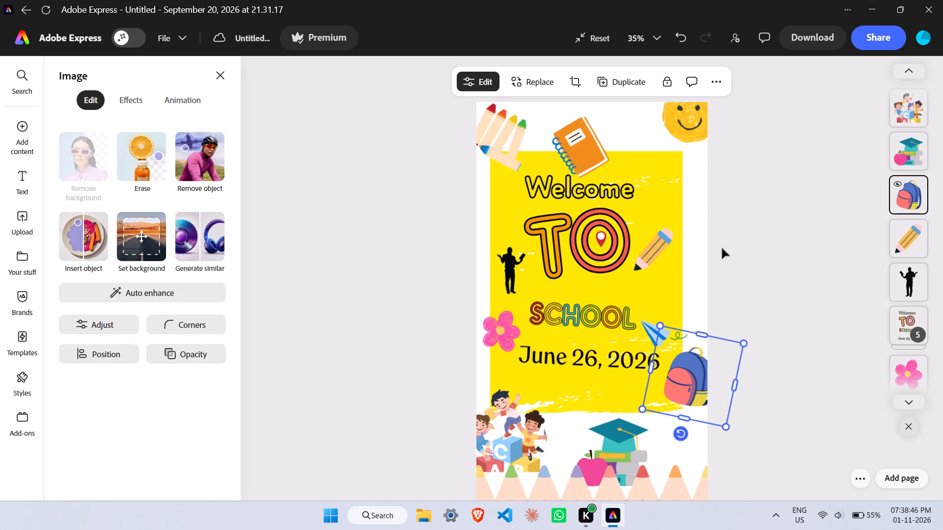
{"action": "left_click", "coordinate": [696, 304]}
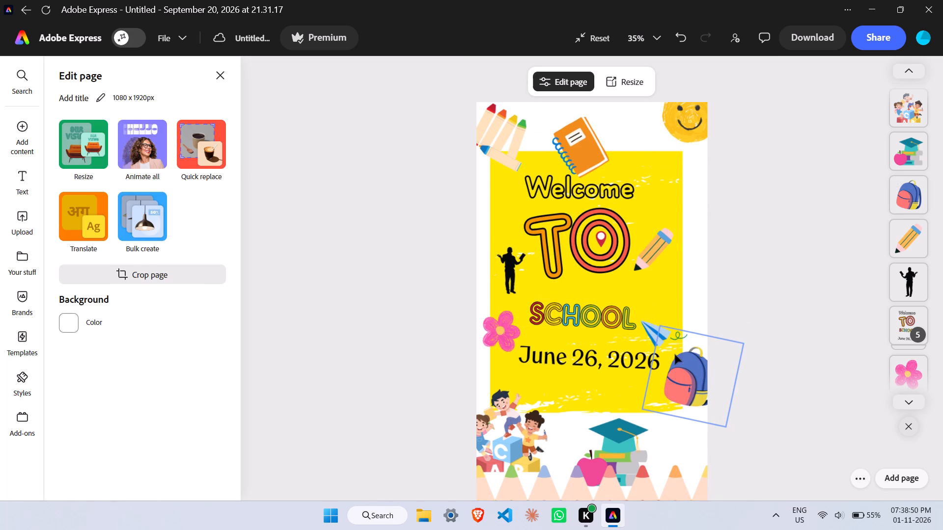
{"action": "left_click_drag", "start_coordinate": [704, 384], "coordinate": [705, 399]}
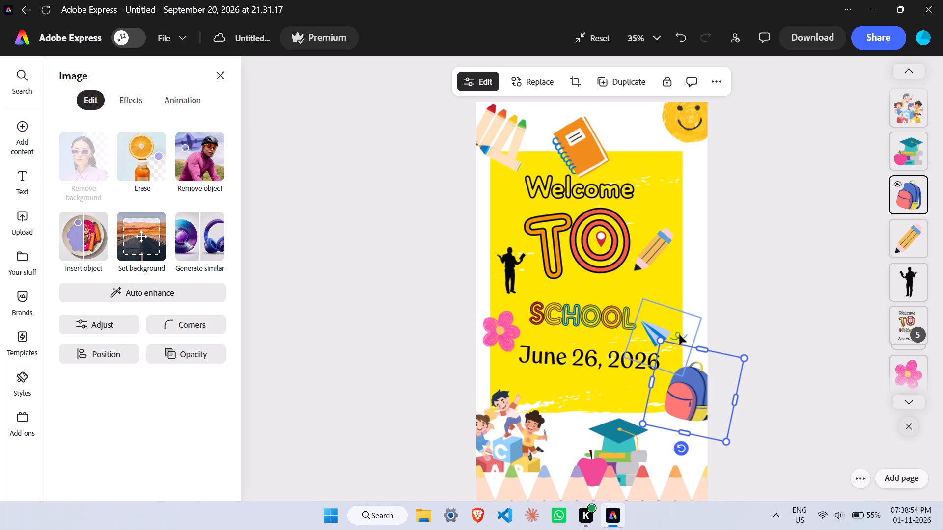
Move the pencil up and outward over the yellow panel's right edge, and the paper plane up and outward beside "SCHOOL".
{"action": "left_click_drag", "start_coordinate": [679, 335], "coordinate": [682, 309]}
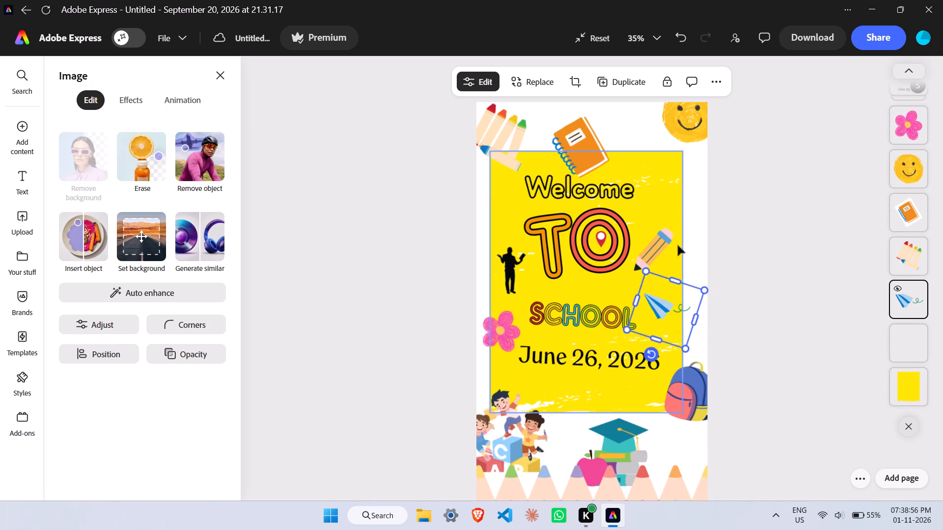
{"action": "left_click_drag", "start_coordinate": [655, 243], "coordinate": [665, 229]}
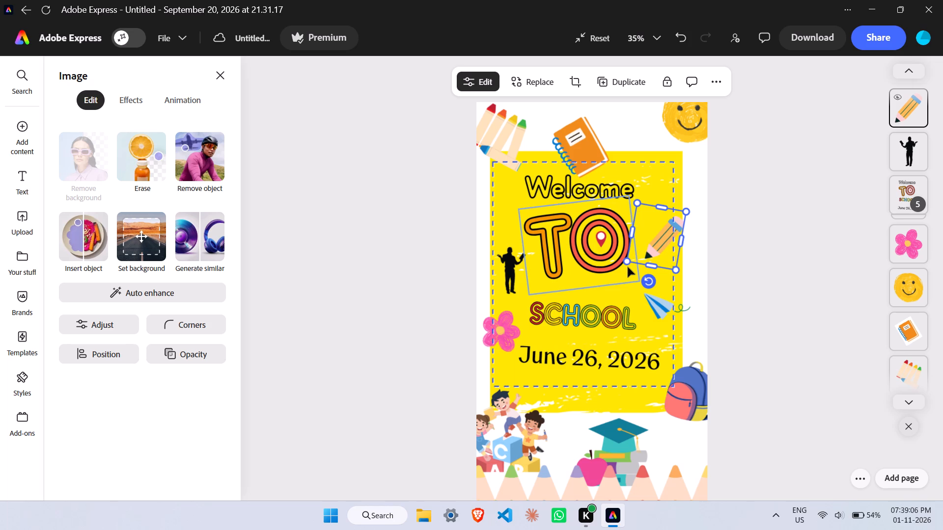
{"action": "left_click_drag", "start_coordinate": [663, 238], "coordinate": [663, 237]}
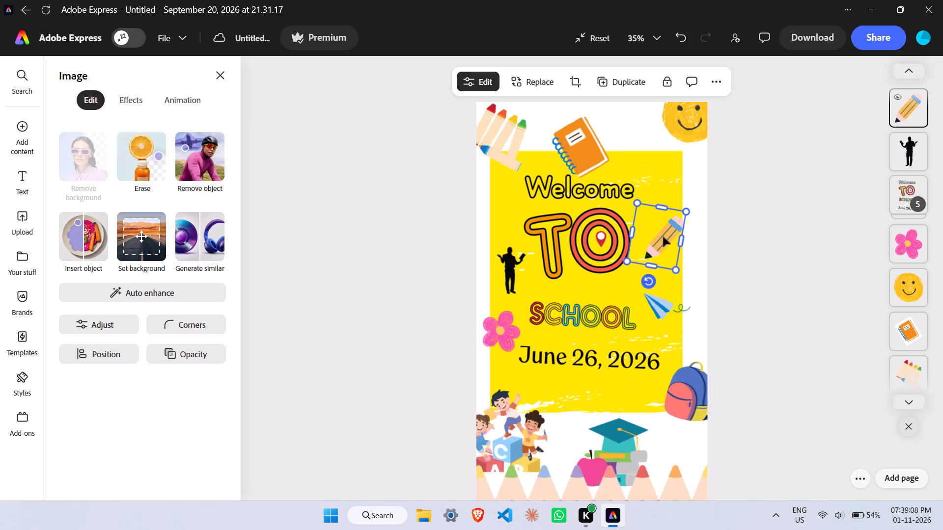
{"action": "left_click_drag", "start_coordinate": [663, 237], "coordinate": [677, 215]}
{"action": "left_click_drag", "start_coordinate": [689, 310], "coordinate": [696, 315]}
Move the black silhouette figure slightly inward and up, so it stands against the "T" of "TO".
{"action": "scroll", "coordinate": [696, 315], "scroll_direction": "down", "scroll_amount": 8}
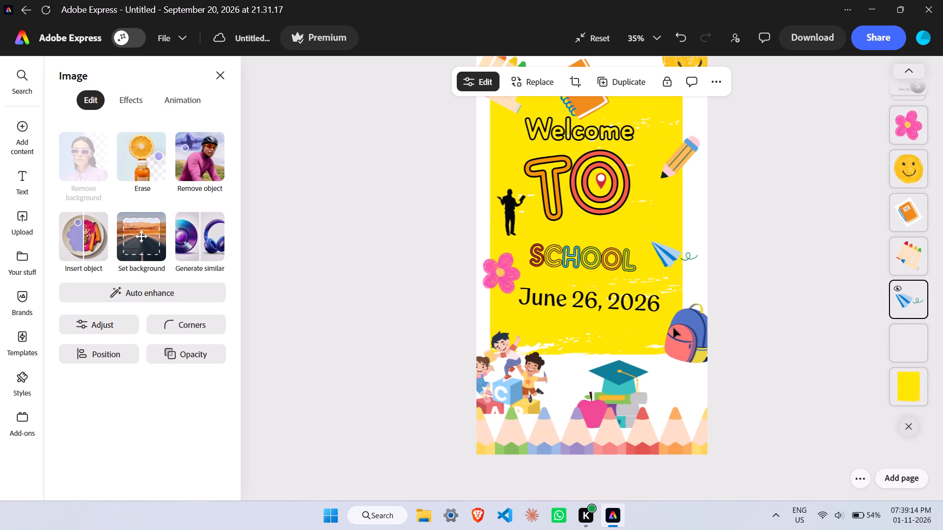
{"action": "scroll", "coordinate": [673, 328], "scroll_direction": "down", "scroll_amount": 1}
{"action": "scroll", "coordinate": [673, 328], "scroll_direction": "up", "scroll_amount": 4}
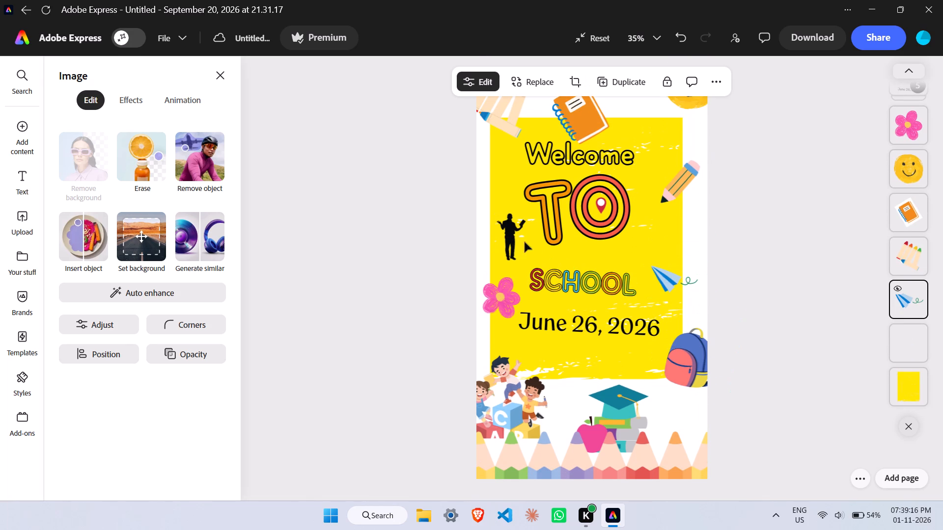
{"action": "left_click_drag", "start_coordinate": [508, 236], "coordinate": [504, 233]}
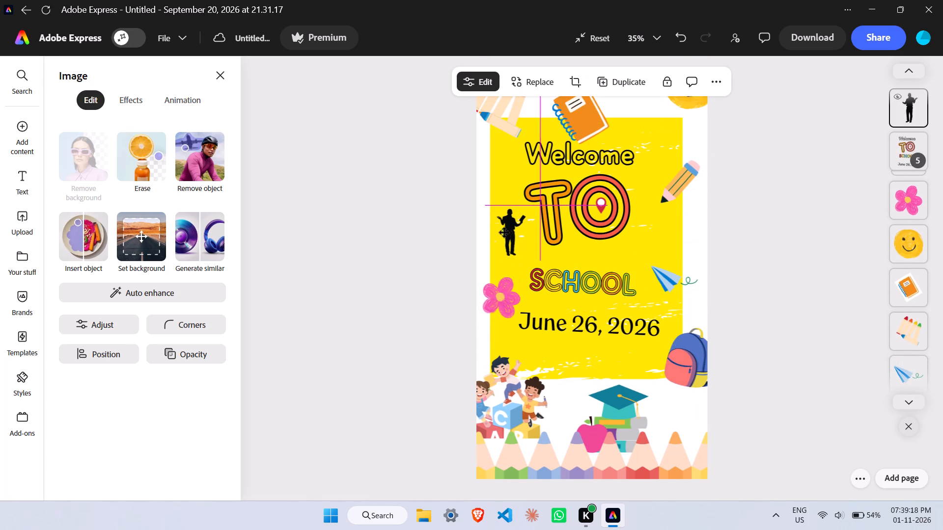
{"action": "left_click_drag", "start_coordinate": [504, 233], "coordinate": [497, 209]}
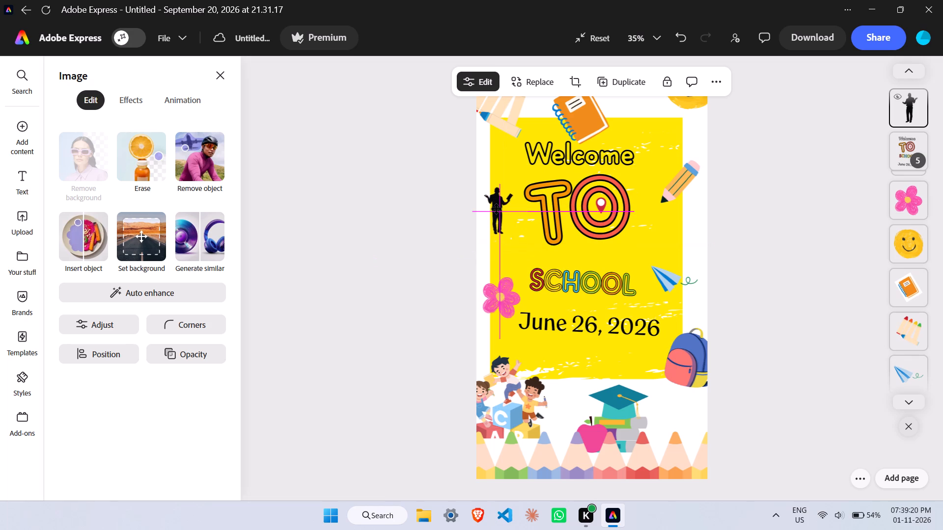
{"action": "left_click_drag", "start_coordinate": [497, 209], "coordinate": [510, 222]}
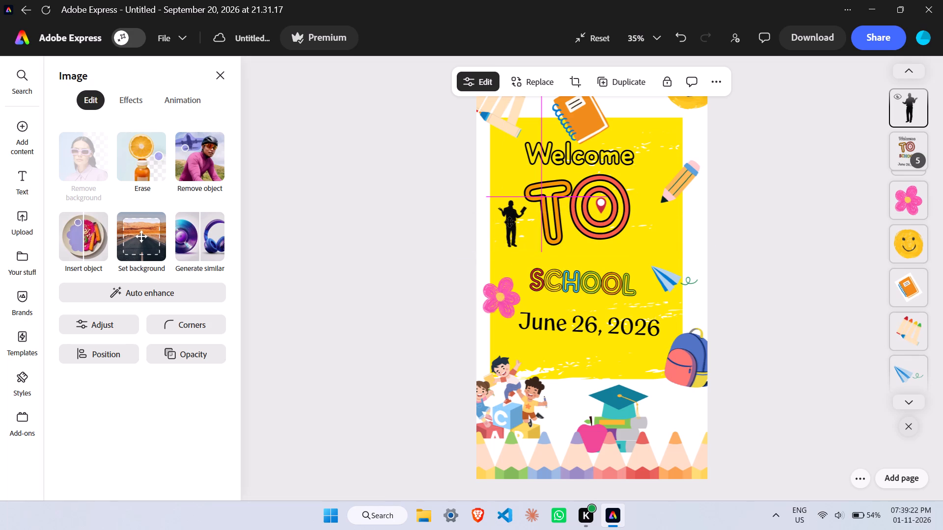
{"action": "left_click_drag", "start_coordinate": [510, 222], "coordinate": [523, 222]}
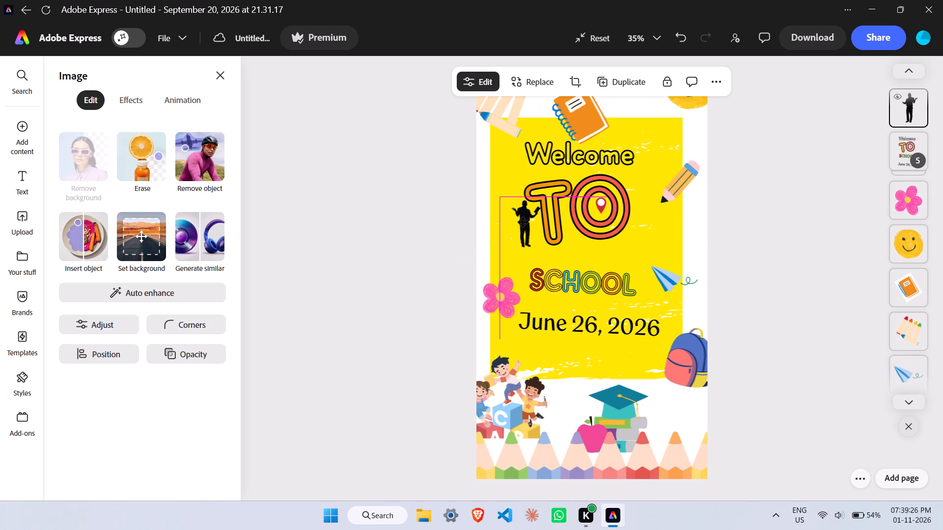
{"action": "left_click_drag", "start_coordinate": [523, 222], "coordinate": [520, 222]}
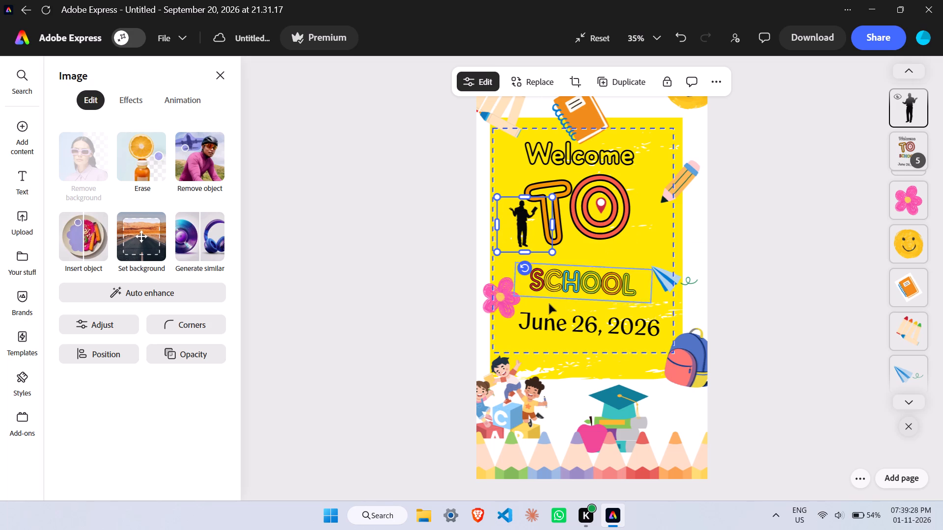
Lower the crayons slightly along the poster's upper-left edge, and raise the orange notebook further above "Welcome".
{"action": "scroll", "coordinate": [550, 306], "scroll_direction": "up", "scroll_amount": 6}
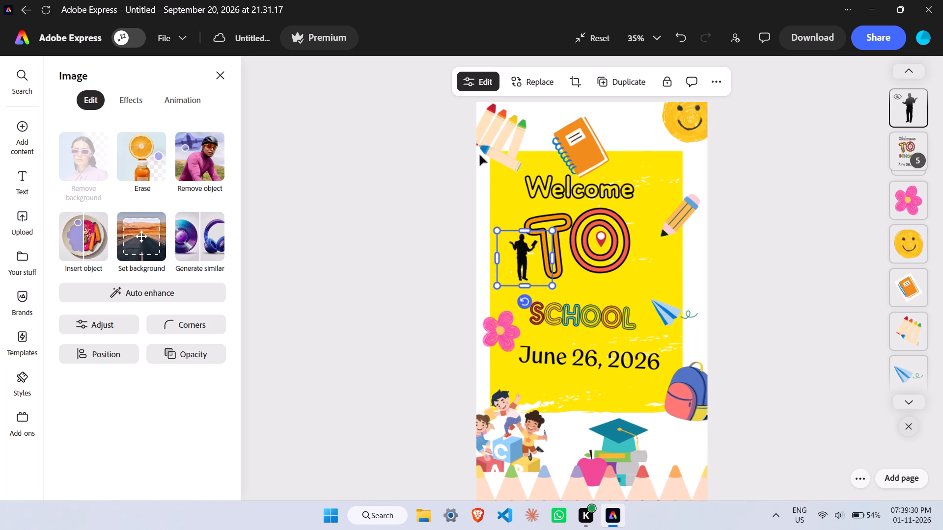
{"action": "left_click", "coordinate": [499, 140]}
{"action": "left_click_drag", "start_coordinate": [507, 136], "coordinate": [502, 152]}
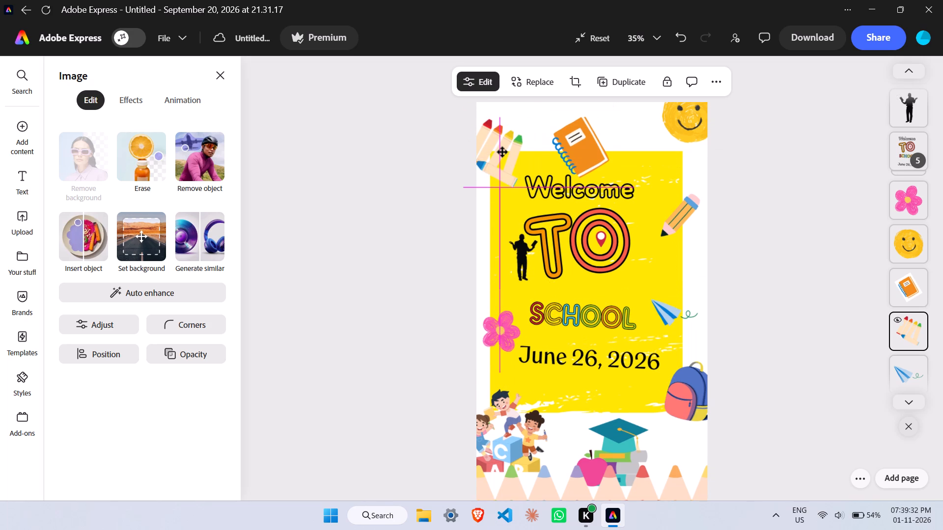
{"action": "left_click_drag", "start_coordinate": [502, 152], "coordinate": [499, 159]}
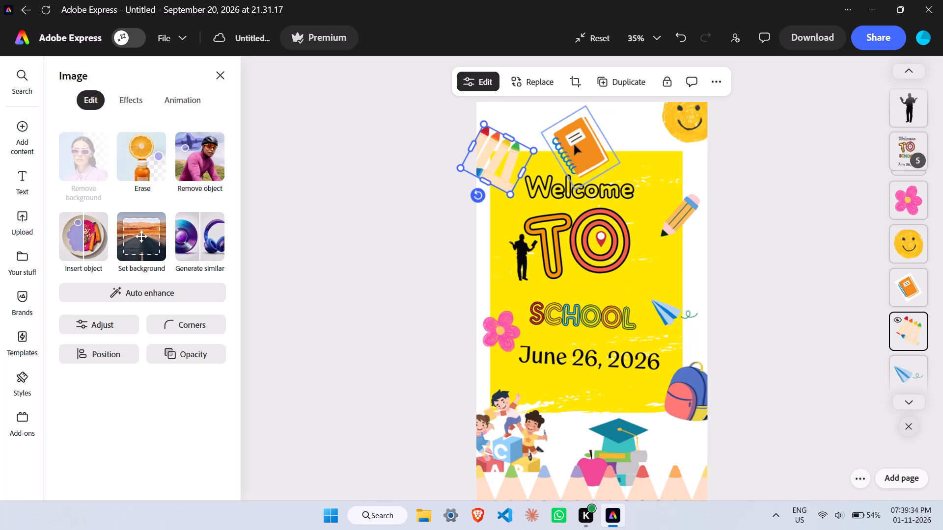
{"action": "left_click_drag", "start_coordinate": [574, 145], "coordinate": [582, 128]}
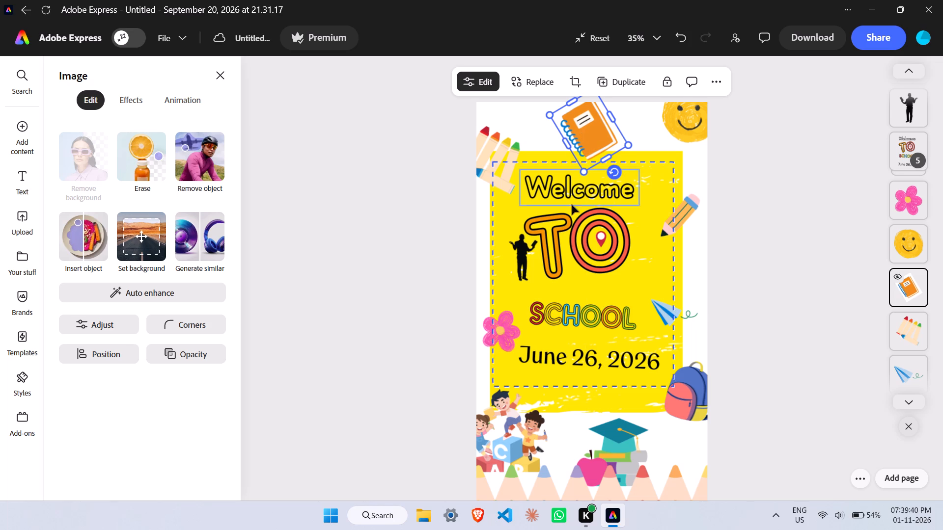
Shift the graduation cap, books and apple illustration to the right, and nudge the children-with-blocks illustration slightly inward and down.
{"action": "scroll", "coordinate": [586, 258], "scroll_direction": "down", "scroll_amount": 13}
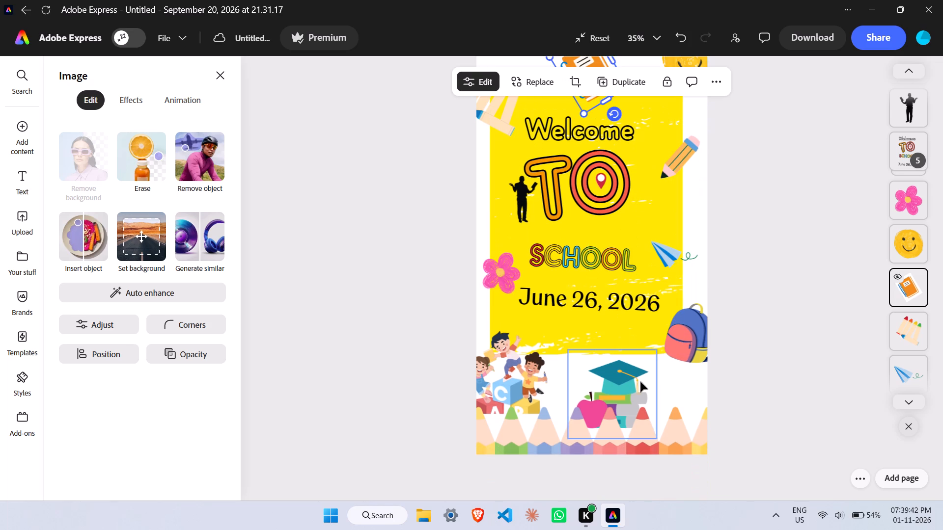
{"action": "left_click_drag", "start_coordinate": [641, 397], "coordinate": [656, 393]}
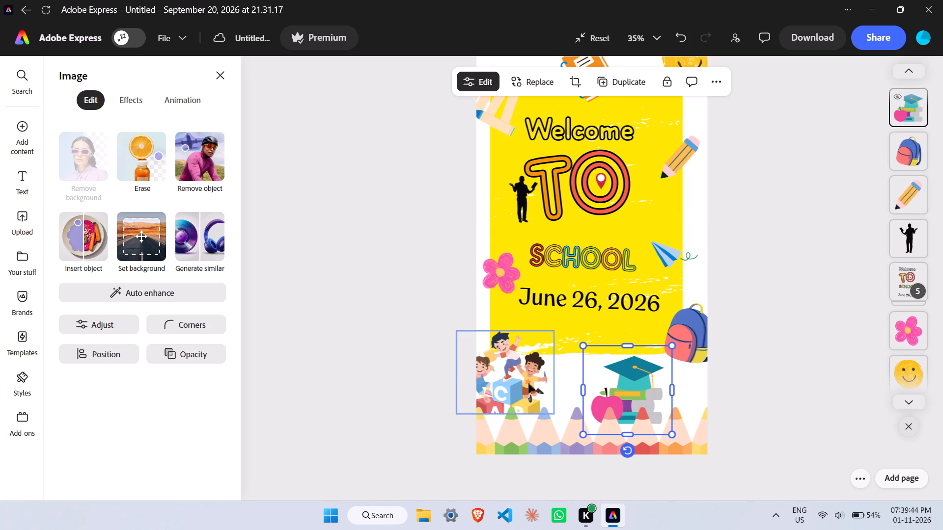
{"action": "left_click", "coordinate": [530, 384]}
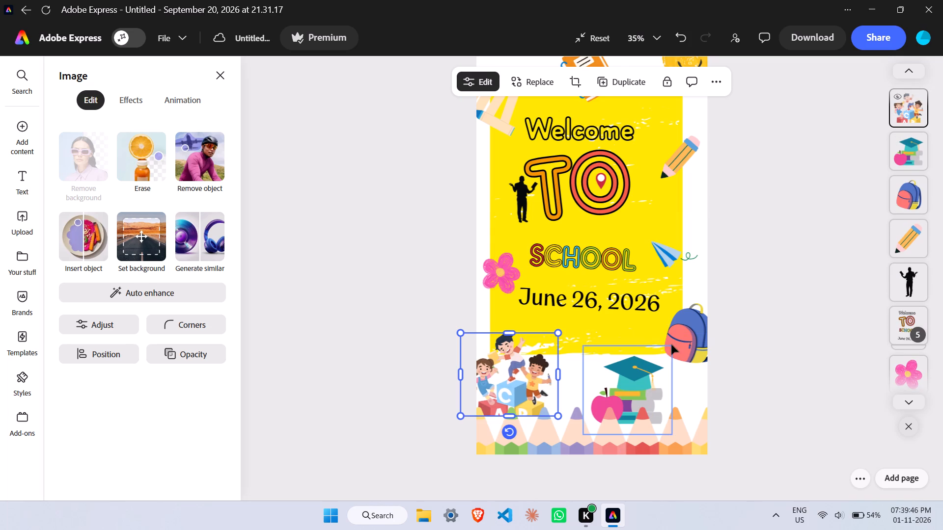
Lower the backpack slightly and shift it outward over the poster's right edge.
{"action": "left_click_drag", "start_coordinate": [704, 348], "coordinate": [706, 353]}
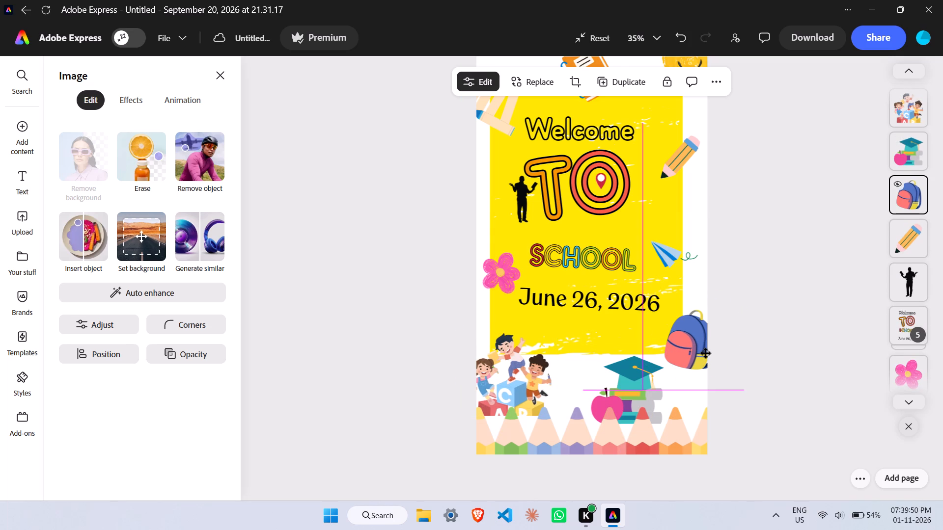
{"action": "left_click_drag", "start_coordinate": [706, 353], "coordinate": [708, 354]}
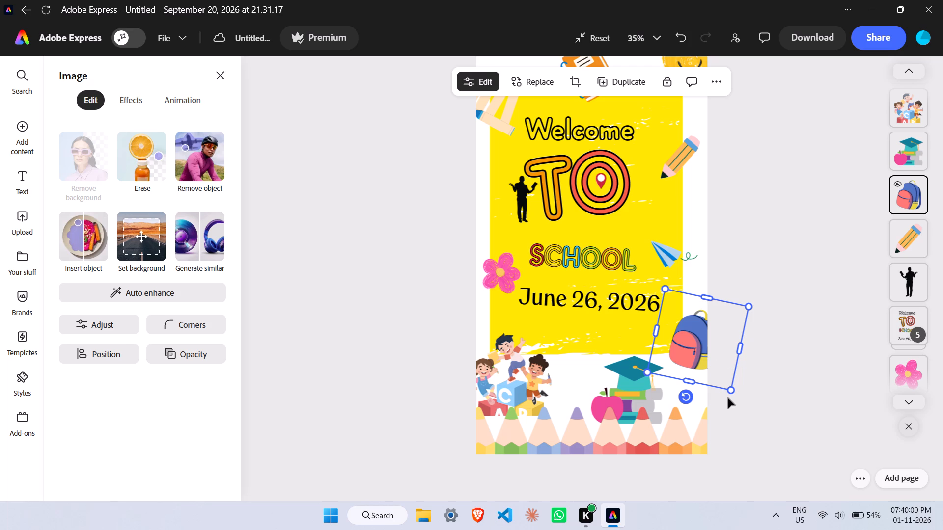
Move the "June 26, 2026" line slightly down and to the right, closer to the backpack.
{"action": "left_click", "coordinate": [571, 297]}
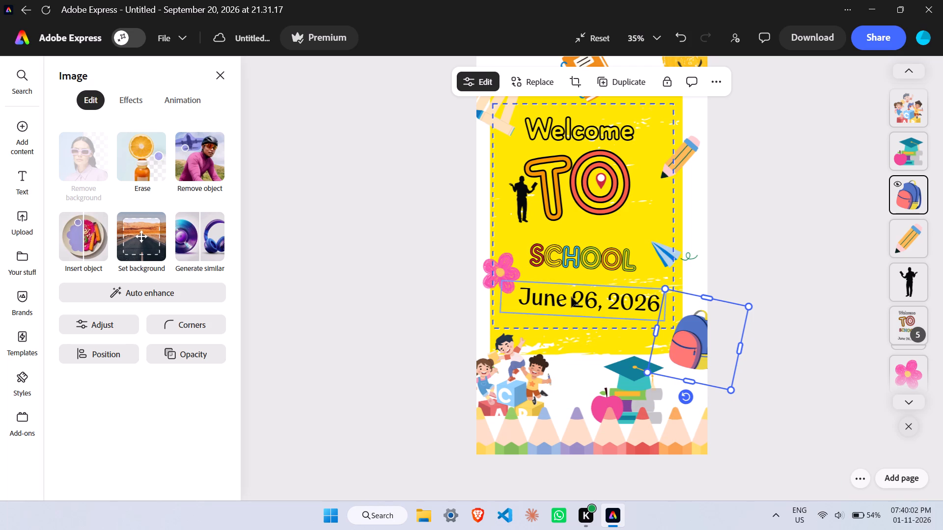
{"action": "left_click_drag", "start_coordinate": [571, 297], "coordinate": [576, 309]}
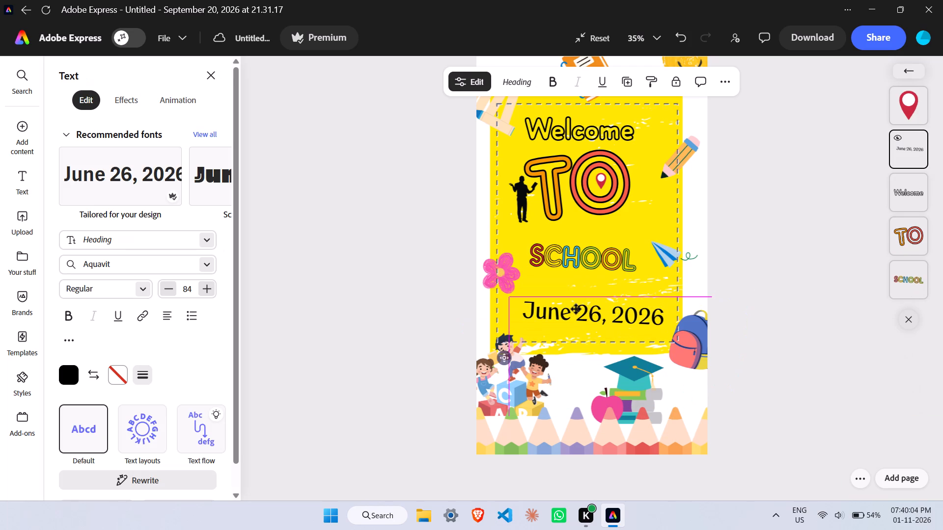
{"action": "left_click_drag", "start_coordinate": [576, 309], "coordinate": [574, 309]}
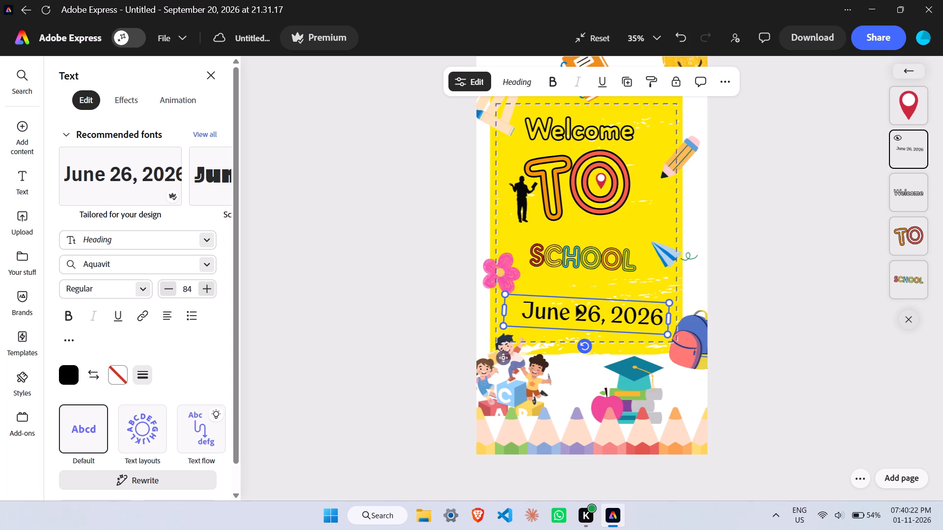
{"action": "left_click_drag", "start_coordinate": [576, 306], "coordinate": [583, 313]}
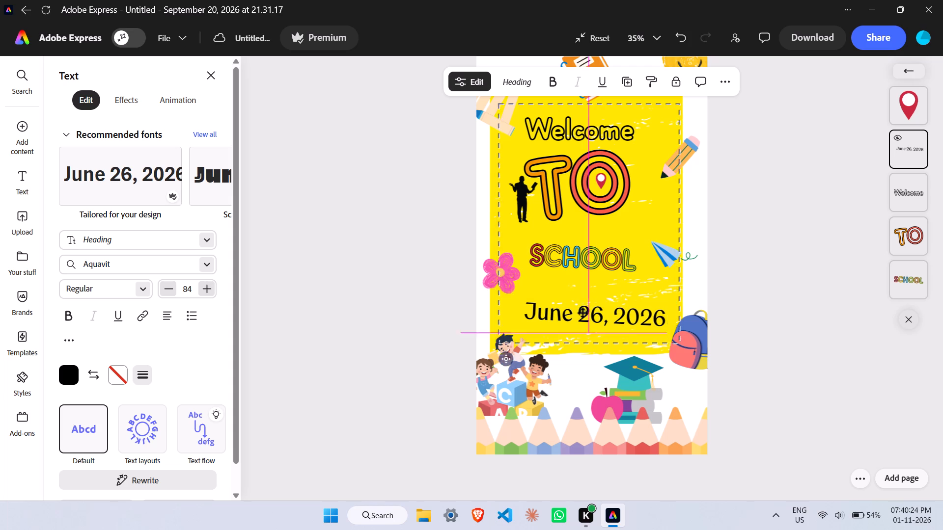
{"action": "left_click_drag", "start_coordinate": [583, 313], "coordinate": [590, 310]}
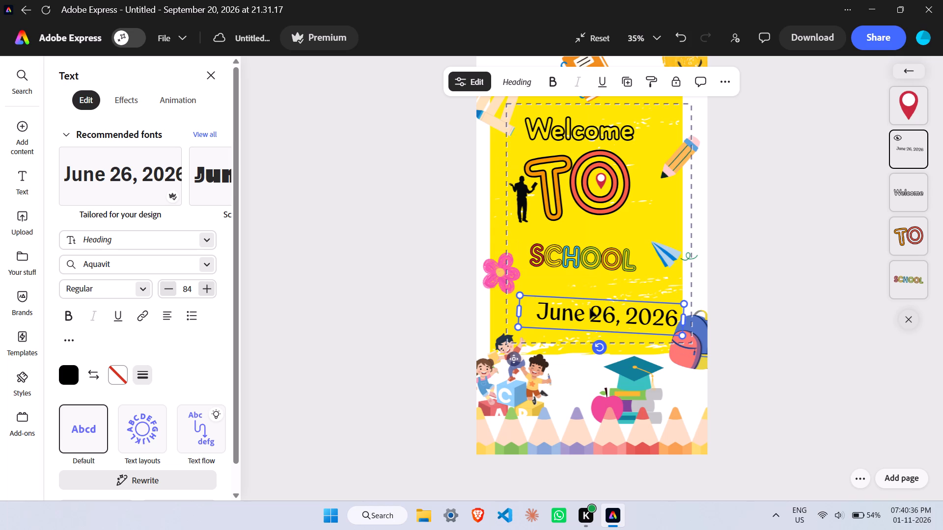
{"action": "left_click_drag", "start_coordinate": [590, 309], "coordinate": [580, 305]}
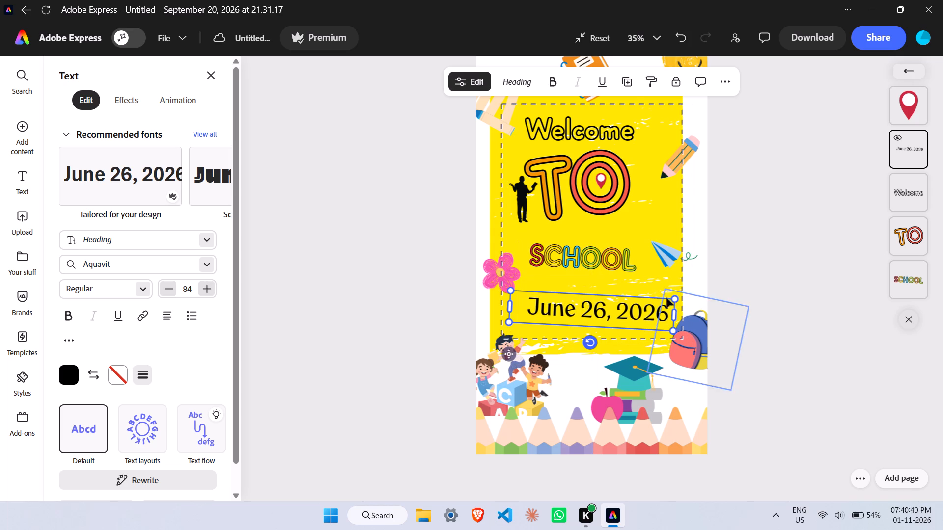
Shift the whole text group slightly up and to the right on the yellow panel.
{"action": "left_click_drag", "start_coordinate": [674, 293], "coordinate": [671, 301]}
{"action": "left_click_drag", "start_coordinate": [667, 303], "coordinate": [670, 293]}
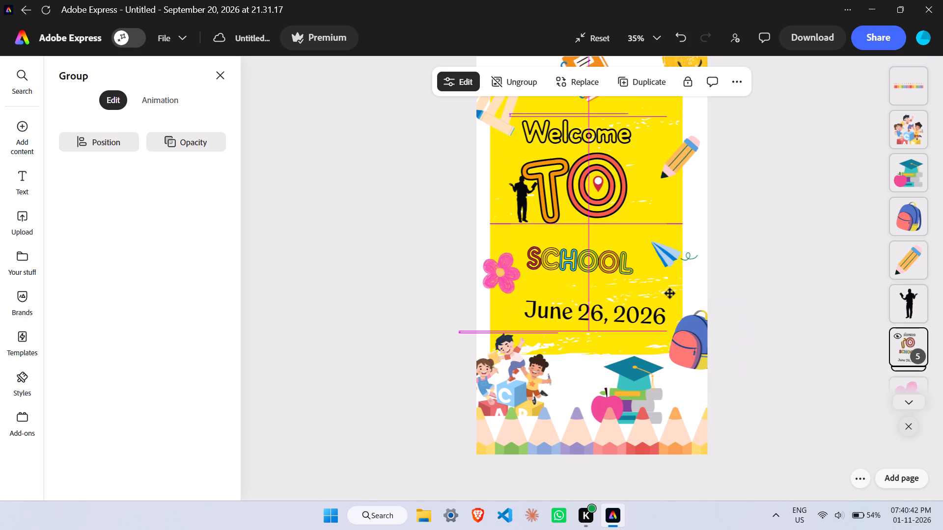
{"action": "left_click_drag", "start_coordinate": [670, 293], "coordinate": [672, 293]}
Tilt the "June 26, 2026" line upward by about 12°, enlarge it to font size 101 and shift it left.
{"action": "left_click", "coordinate": [648, 309]}
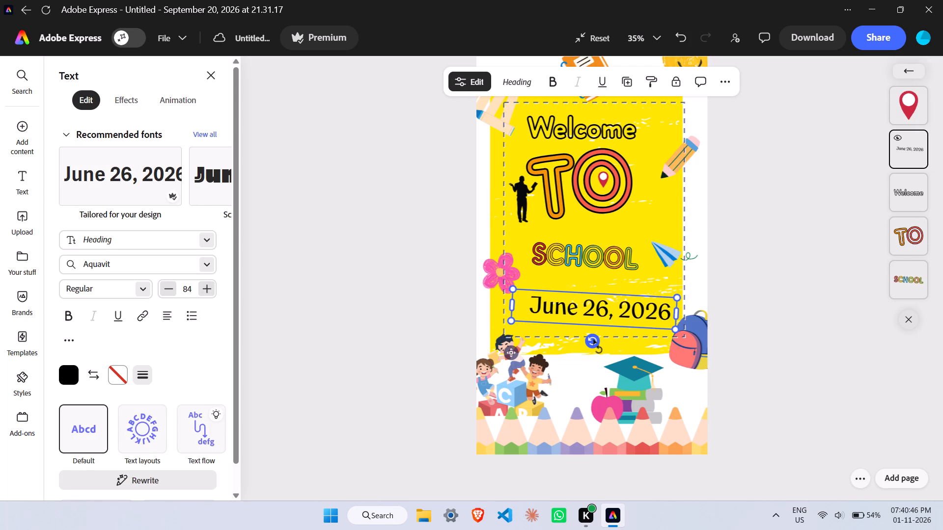
{"action": "left_click_drag", "start_coordinate": [593, 339], "coordinate": [599, 333]}
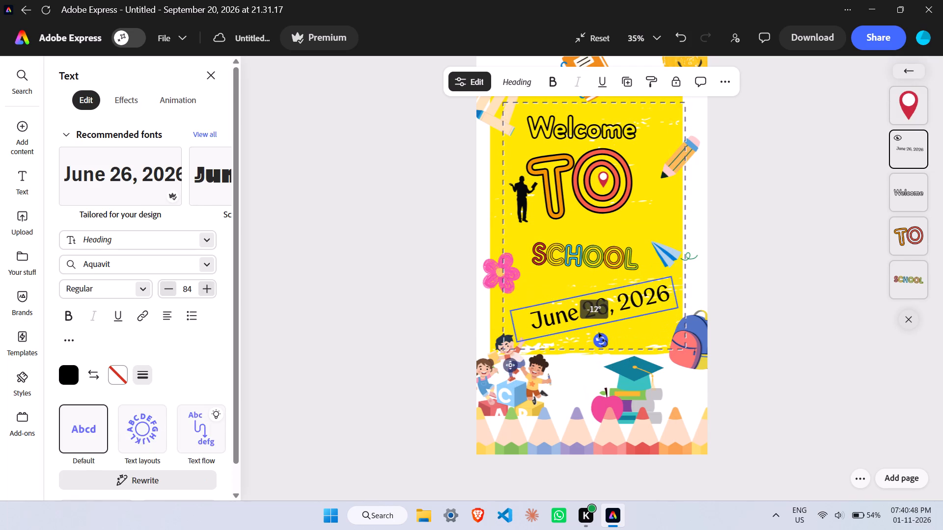
{"action": "left_click_drag", "start_coordinate": [599, 333], "coordinate": [600, 332]}
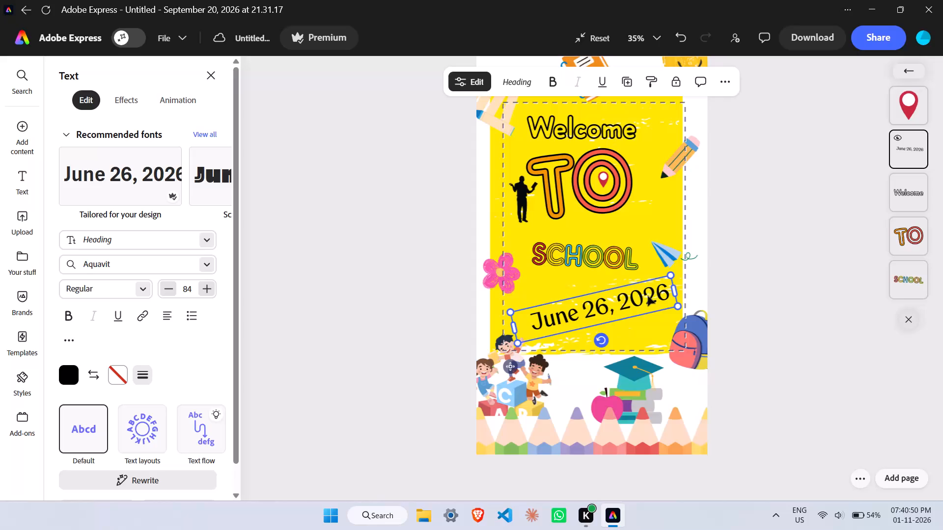
{"action": "left_click_drag", "start_coordinate": [676, 305], "coordinate": [706, 345]}
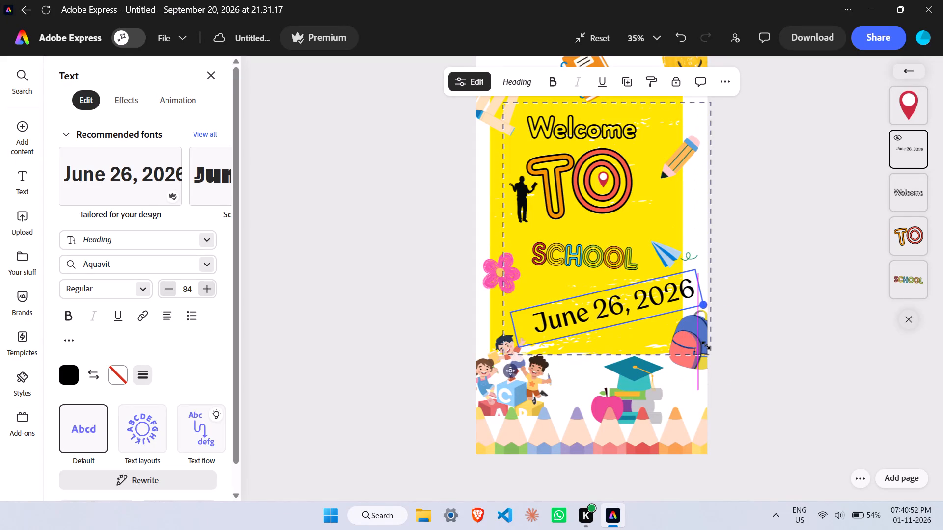
{"action": "left_click_drag", "start_coordinate": [706, 345], "coordinate": [710, 343]}
{"action": "left_click_drag", "start_coordinate": [621, 309], "coordinate": [614, 309]}
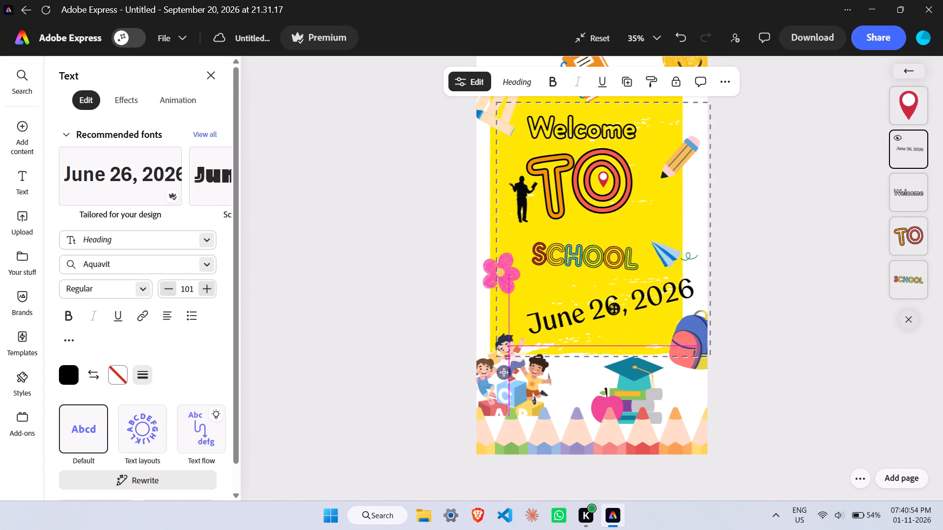
{"action": "left_click_drag", "start_coordinate": [614, 309], "coordinate": [600, 309]}
Reduce the date line's upward tilt to a gentle slope and shift it slightly left across the yellow panel.
{"action": "left_click", "coordinate": [598, 338]}
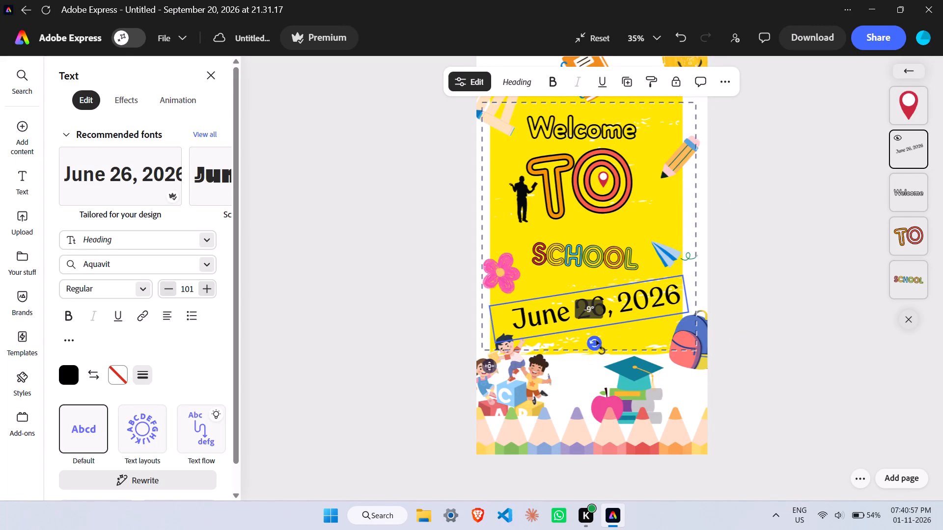
{"action": "left_click_drag", "start_coordinate": [598, 316], "coordinate": [591, 317]}
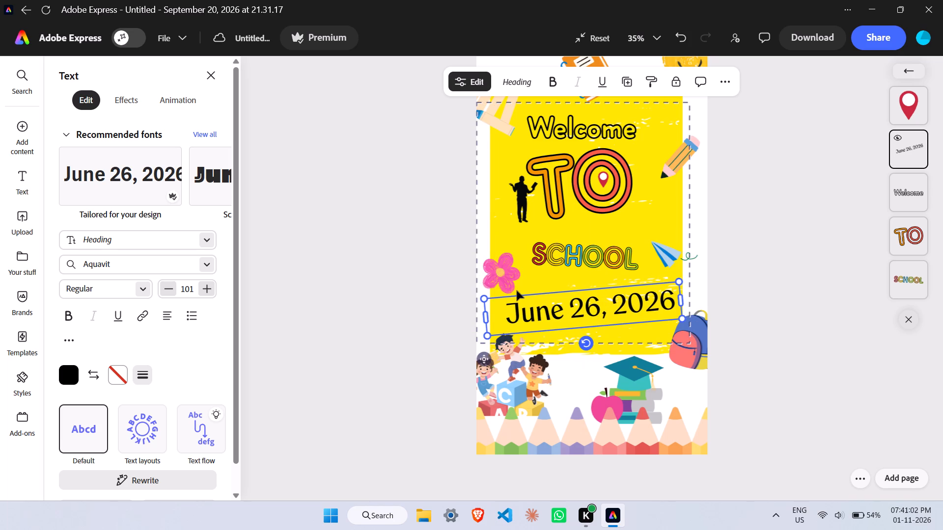
Enlarge the "SCHOOL" text to reach the paper plane and nudge it slightly left above the date.
{"action": "left_click", "coordinate": [570, 256]}
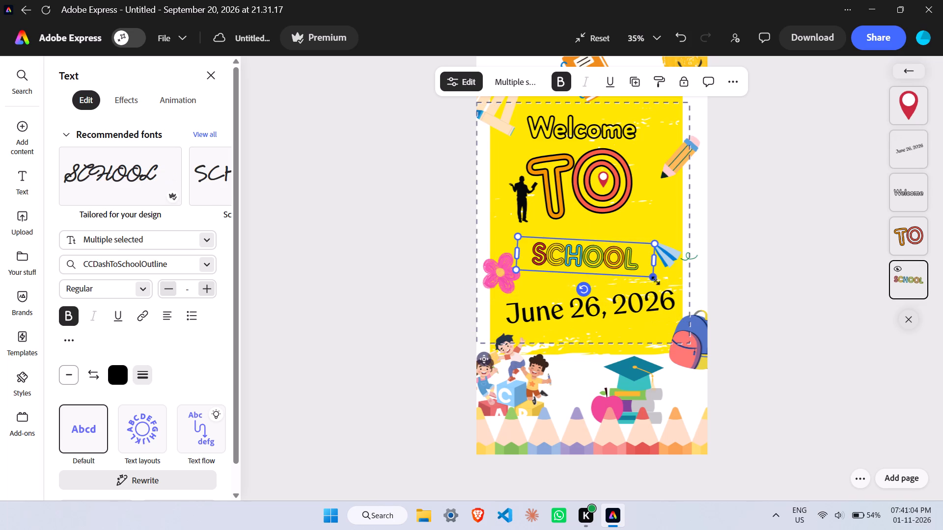
{"action": "left_click_drag", "start_coordinate": [655, 279], "coordinate": [676, 309]}
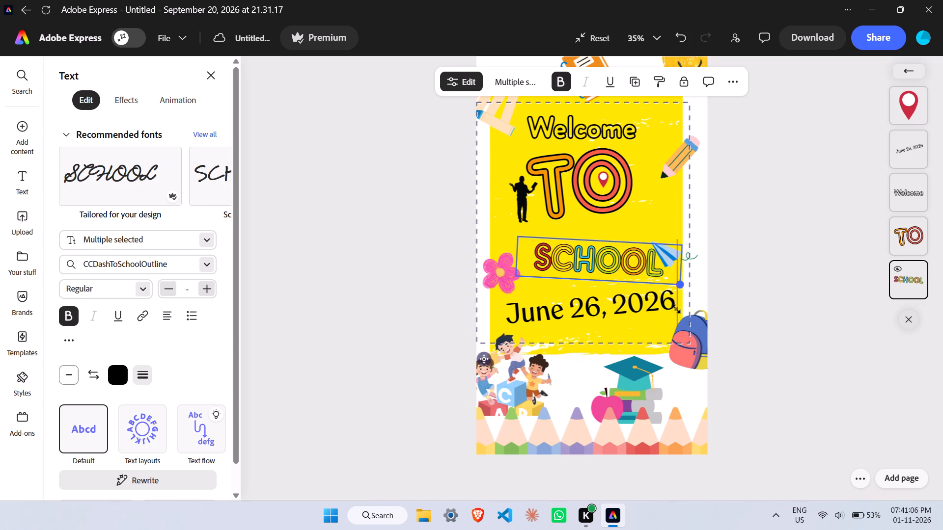
{"action": "left_click_drag", "start_coordinate": [676, 309], "coordinate": [678, 309]}
{"action": "left_click_drag", "start_coordinate": [602, 262], "coordinate": [597, 262]}
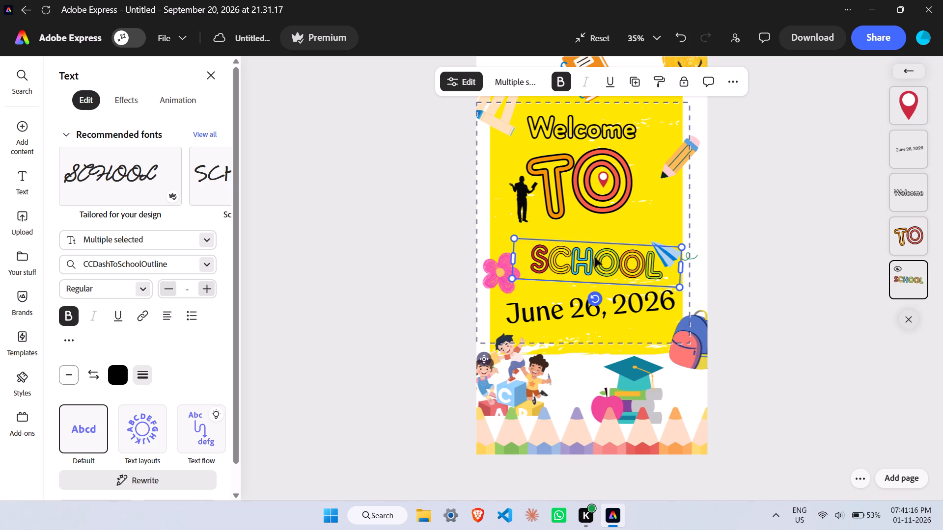
Move the "Welcome" text slightly up, away from "TO".
{"action": "left_click", "coordinate": [582, 138]}
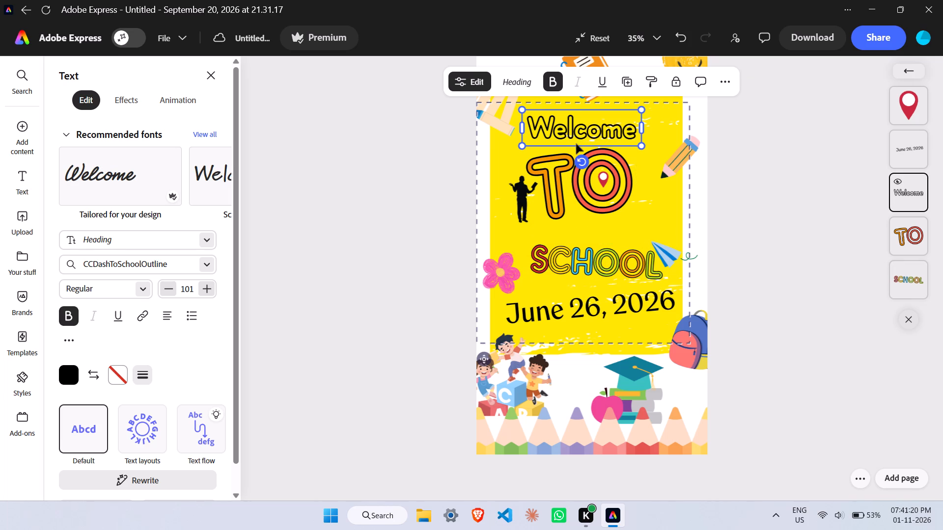
{"action": "left_click", "coordinate": [576, 127]}
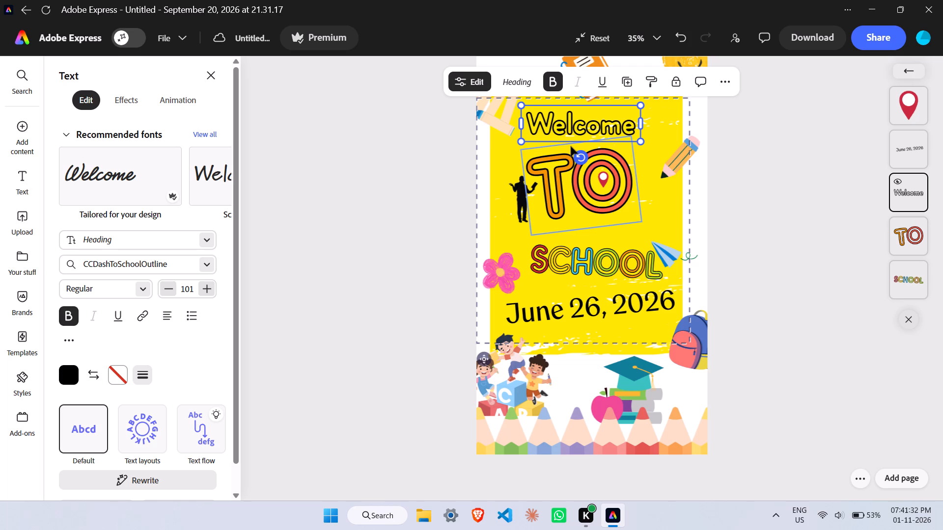
Enlarge the "Welcome" text to font size 137 and shift it up and left above "TO".
{"action": "left_click", "coordinate": [592, 122]}
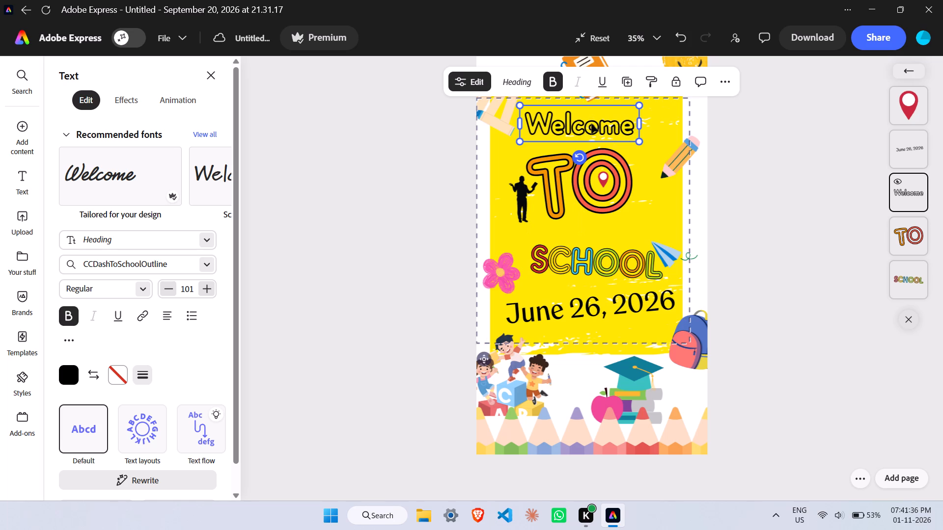
{"action": "left_click_drag", "start_coordinate": [640, 141], "coordinate": [671, 178]}
{"action": "left_click_drag", "start_coordinate": [587, 124], "coordinate": [571, 116]}
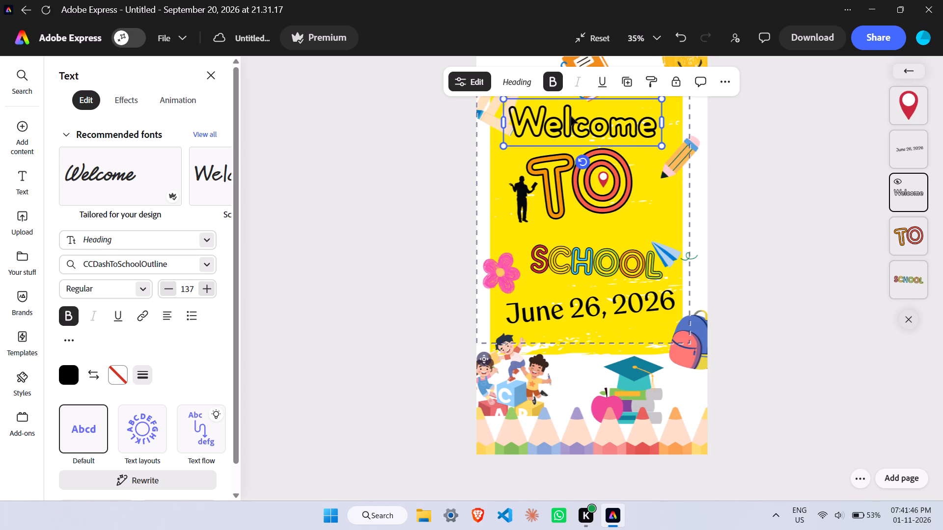
Shift the whole group of text lines slightly right across the yellow panel.
{"action": "left_click", "coordinate": [629, 200]}
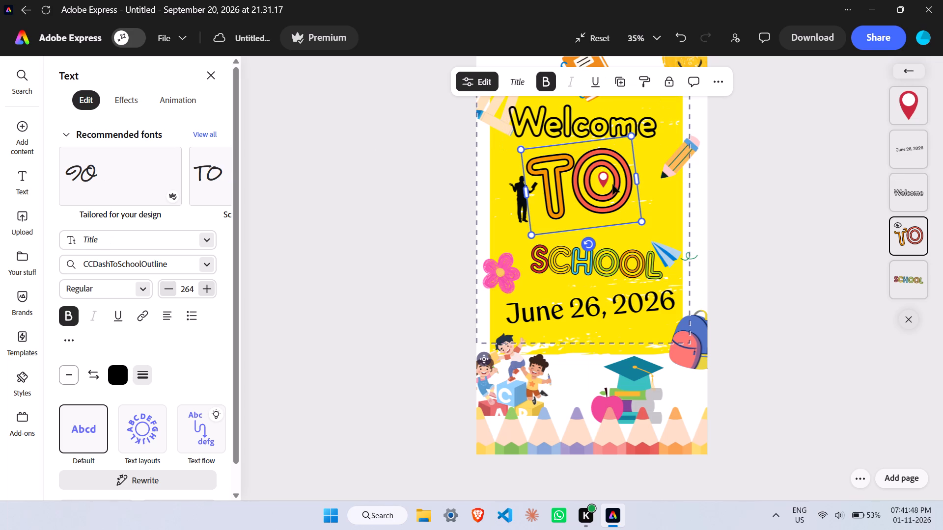
{"action": "left_click_drag", "start_coordinate": [654, 203], "coordinate": [620, 194]}
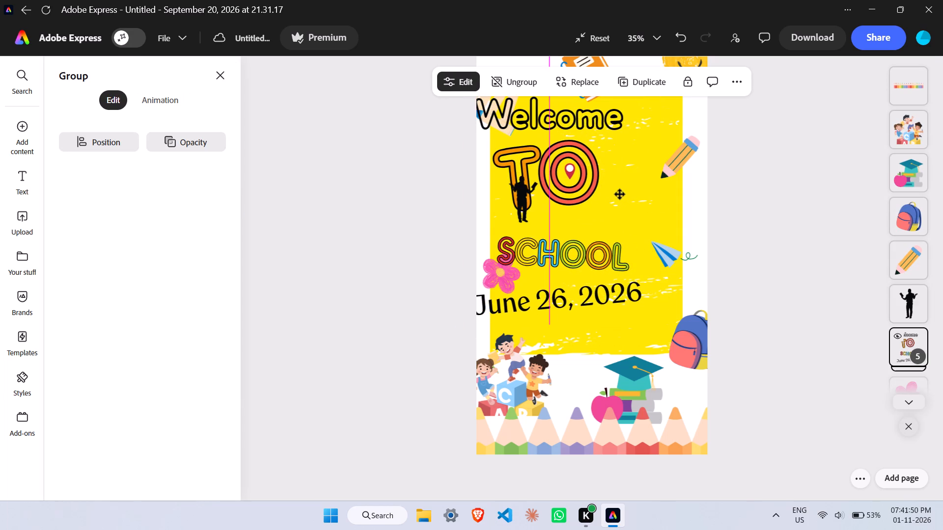
{"action": "left_click_drag", "start_coordinate": [620, 194], "coordinate": [666, 201]}
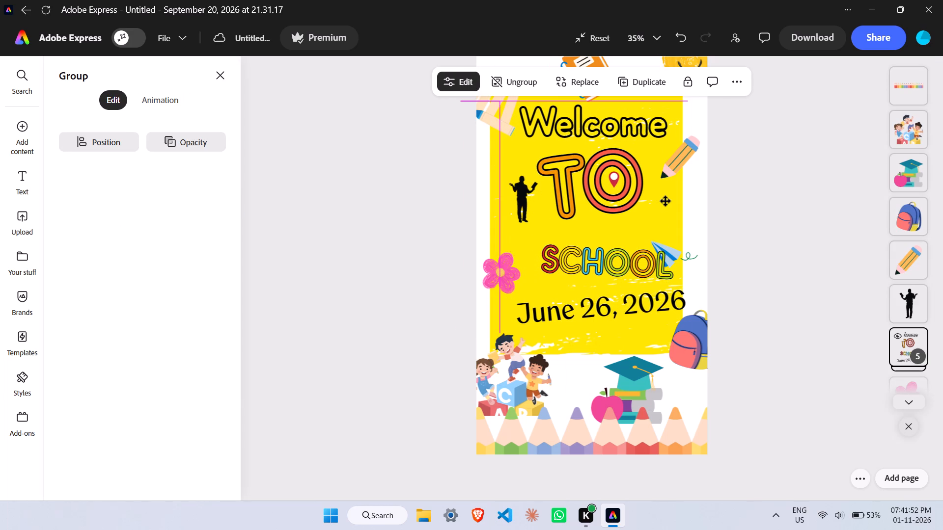
{"action": "left_click_drag", "start_coordinate": [666, 201], "coordinate": [664, 204]}
{"action": "left_click", "coordinate": [622, 207]}
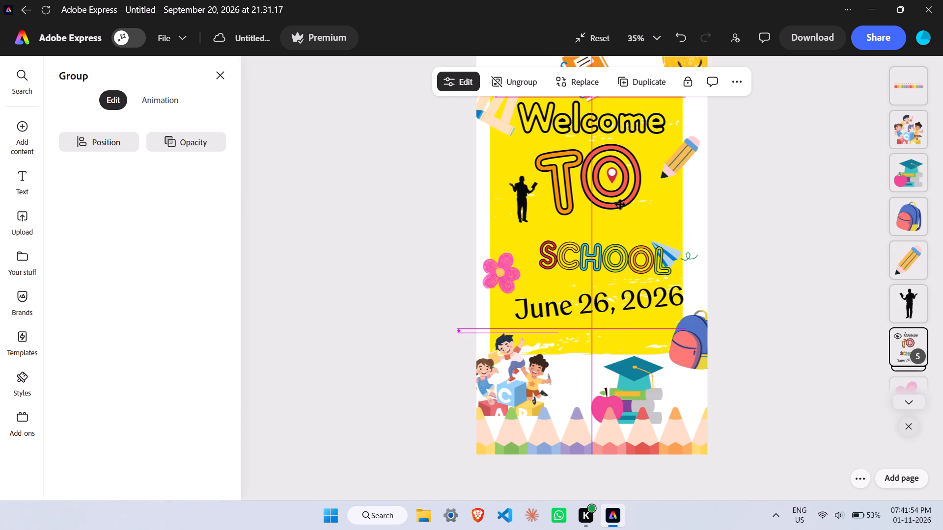
{"action": "left_click", "coordinate": [617, 235]}
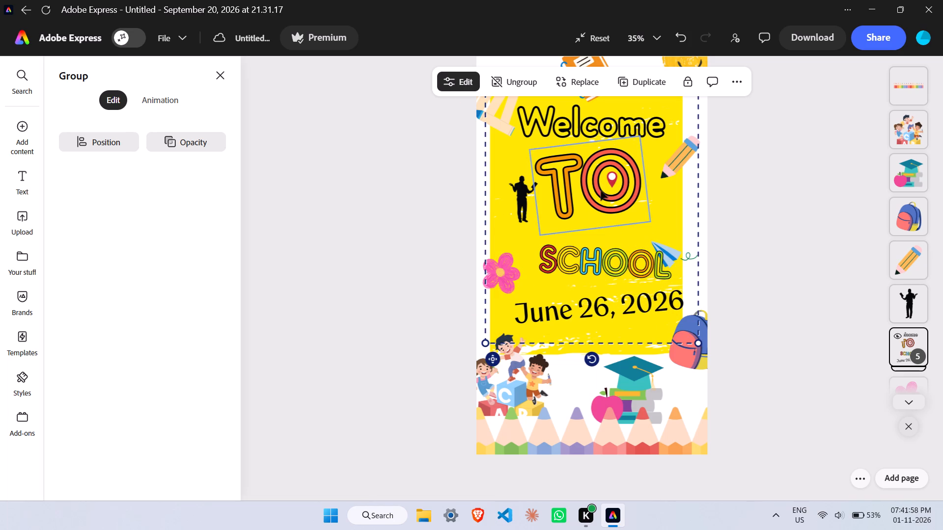
{"action": "right_click_drag", "start_coordinate": [607, 179], "coordinate": [603, 189]}
{"action": "right_click_drag", "start_coordinate": [603, 189], "coordinate": [604, 185]}
{"action": "left_click_drag", "start_coordinate": [607, 201], "coordinate": [591, 210]}
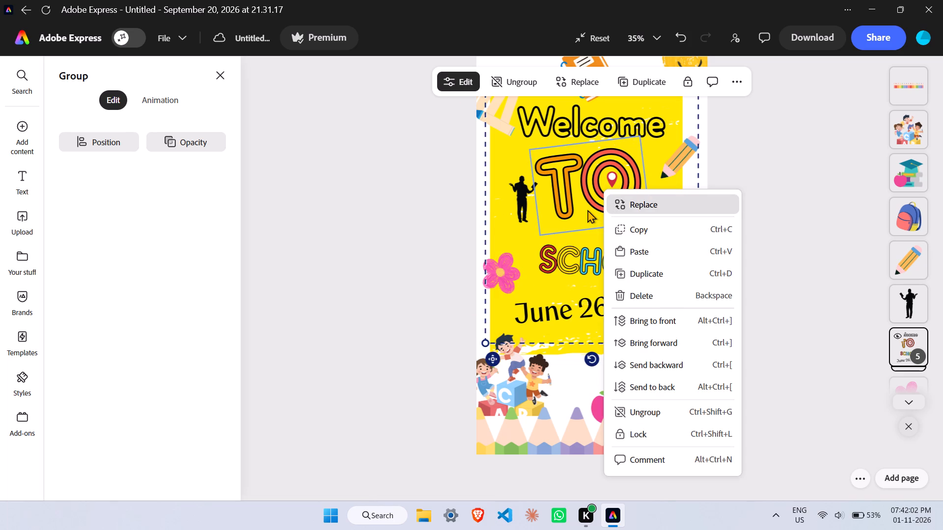
{"action": "left_click", "coordinate": [587, 210]}
{"action": "left_click", "coordinate": [587, 210]}
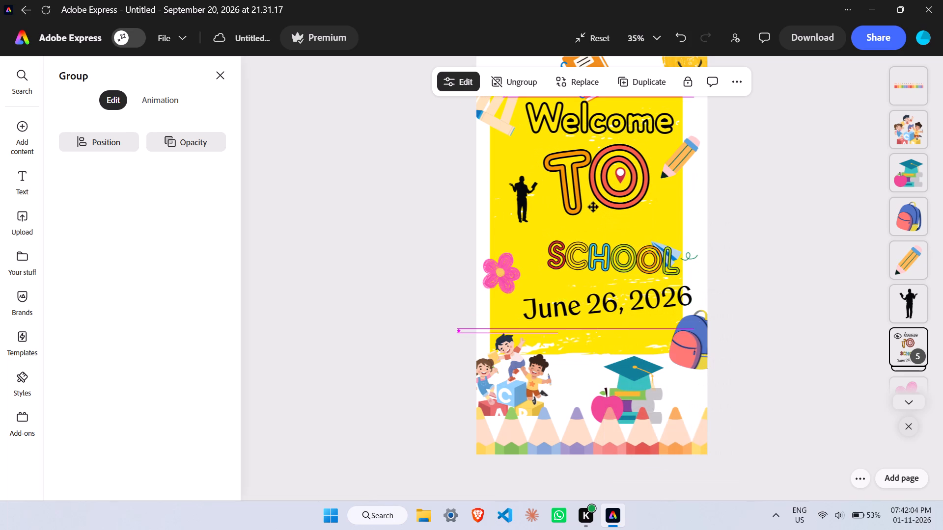
{"action": "left_click", "coordinate": [590, 209]}
Move the "TO" text slightly down and right, closer to "SCHOOL".
{"action": "left_click_drag", "start_coordinate": [602, 199], "coordinate": [604, 213]}
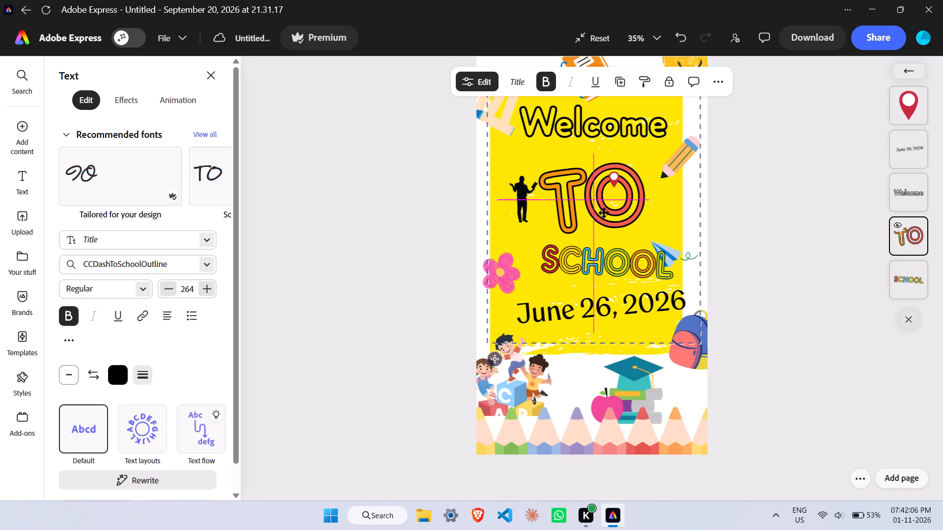
{"action": "left_click_drag", "start_coordinate": [604, 213], "coordinate": [608, 207]}
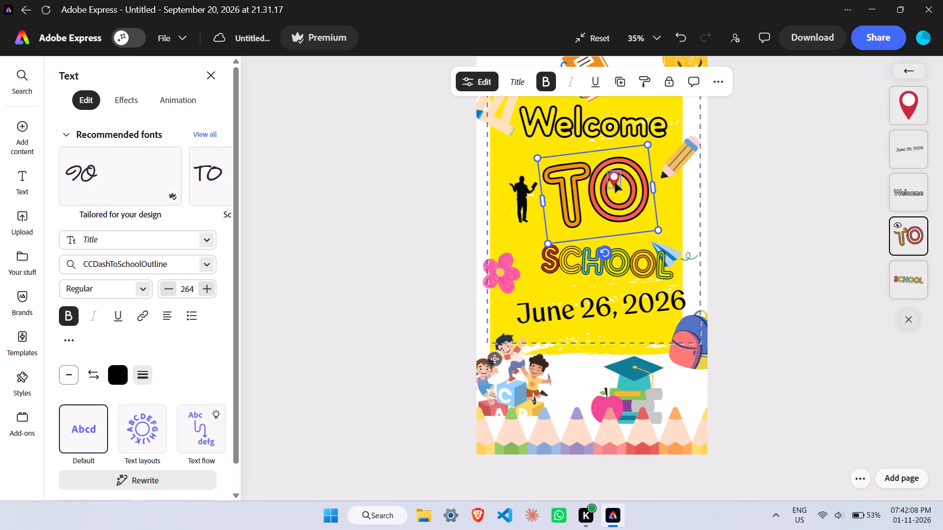
Recentre the red location pin inside the "O" of "TO".
{"action": "left_click", "coordinate": [615, 183]}
{"action": "left_click_drag", "start_coordinate": [612, 178], "coordinate": [616, 187]}
{"action": "left_click_drag", "start_coordinate": [622, 185], "coordinate": [622, 180]}
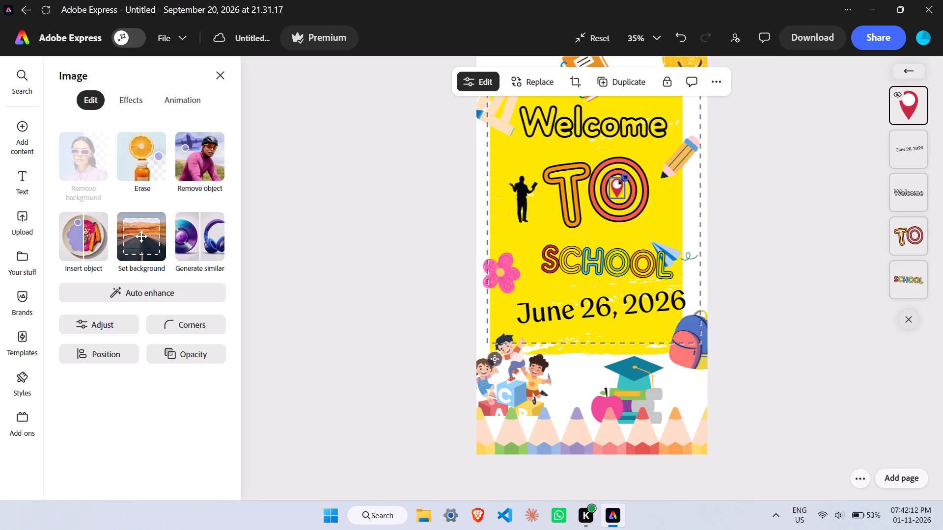
{"action": "left_click_drag", "start_coordinate": [622, 180], "coordinate": [624, 178]}
{"action": "left_click", "coordinate": [616, 190]}
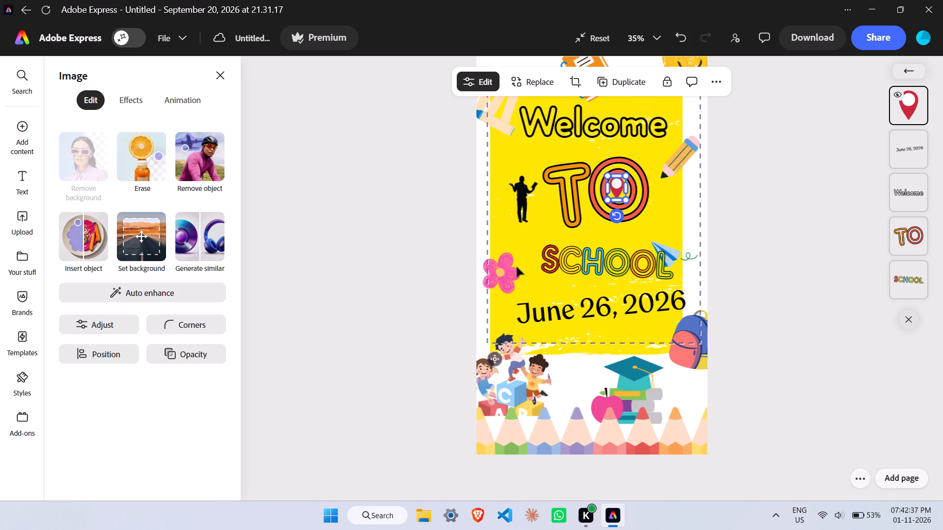
Shrink the pink flower and place it at the yellow panel's left edge, level with "SCHOOL".
{"action": "left_click", "coordinate": [482, 283]}
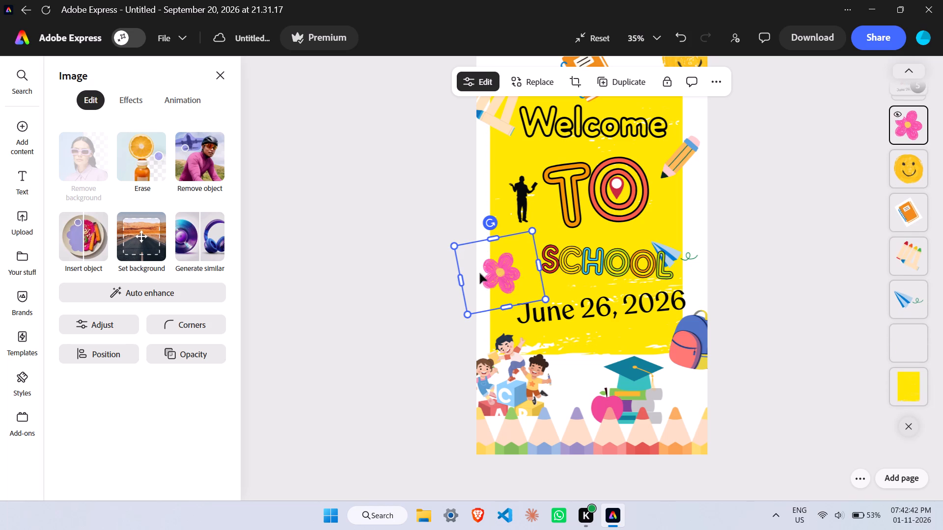
{"action": "left_click_drag", "start_coordinate": [480, 247], "coordinate": [470, 244]}
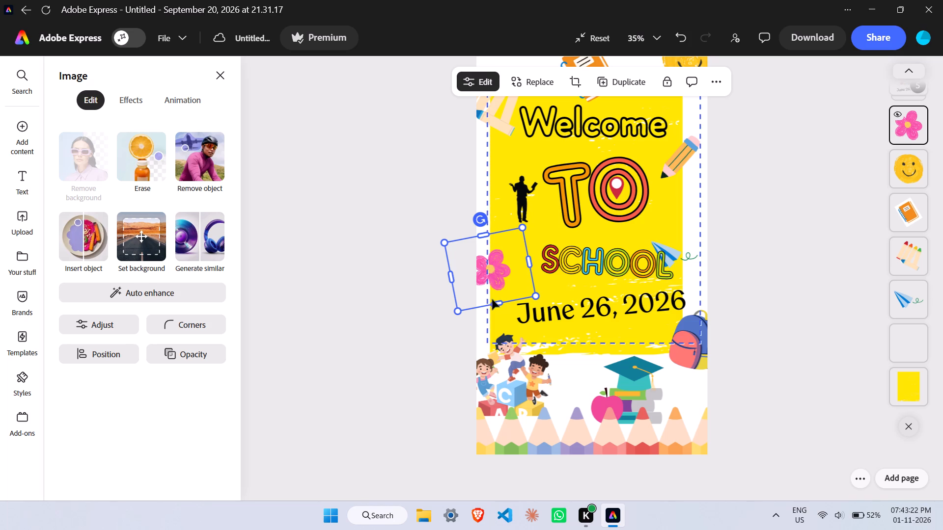
{"action": "left_click_drag", "start_coordinate": [458, 314], "coordinate": [473, 304]}
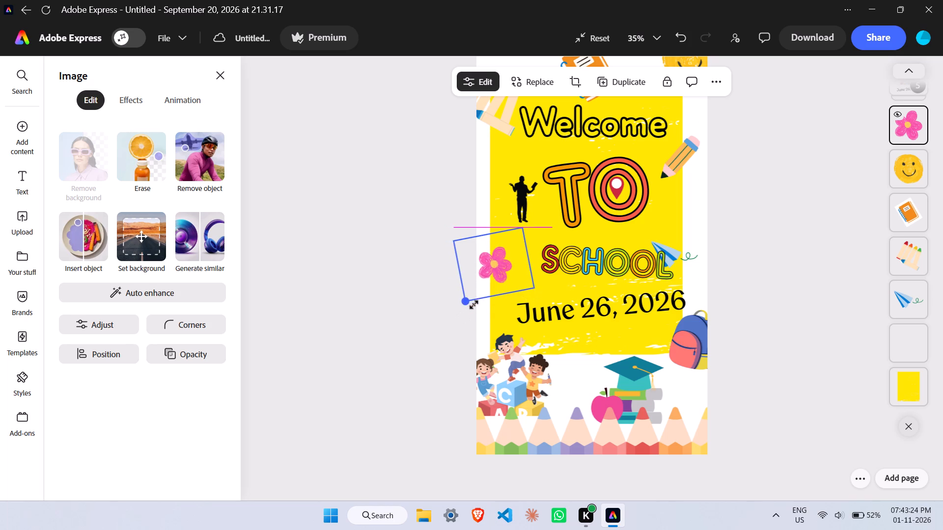
{"action": "left_click_drag", "start_coordinate": [473, 304], "coordinate": [478, 301]}
{"action": "left_click_drag", "start_coordinate": [485, 276], "coordinate": [475, 279]}
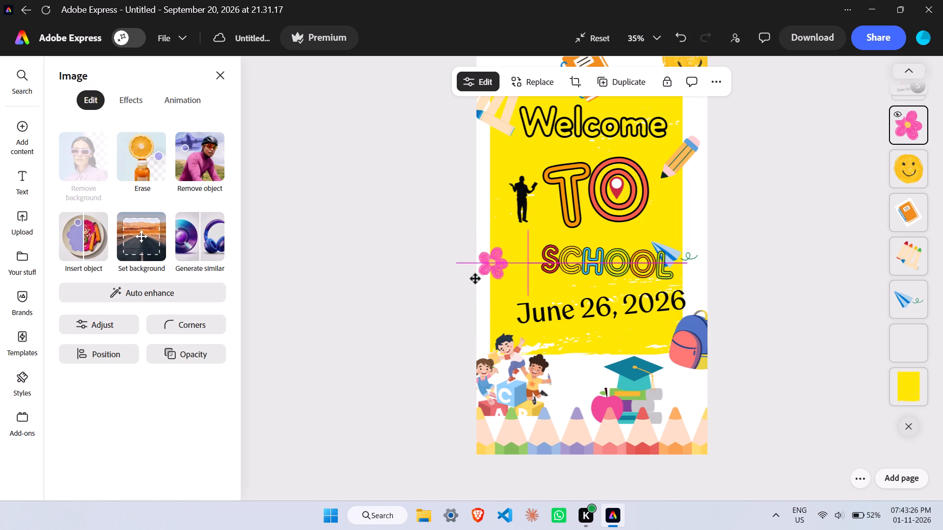
{"action": "left_click_drag", "start_coordinate": [475, 279], "coordinate": [477, 278]}
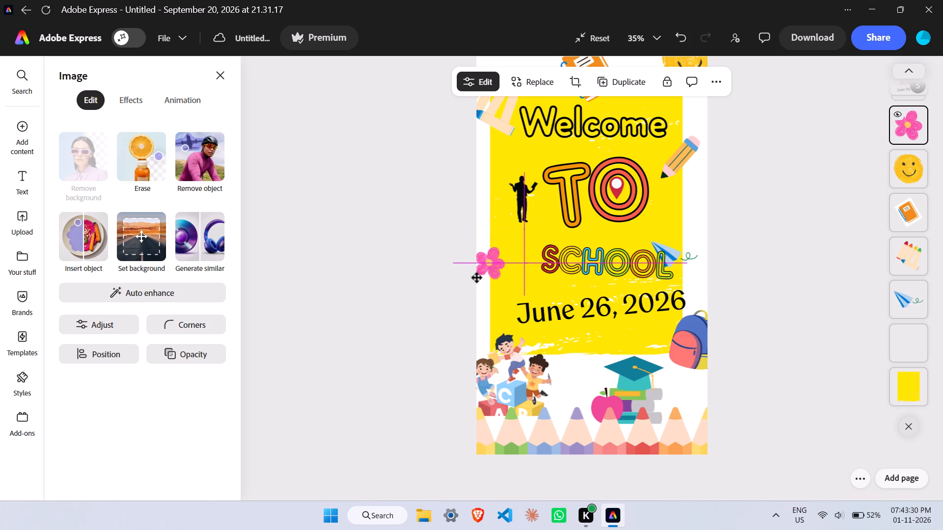
{"action": "left_click_drag", "start_coordinate": [477, 278], "coordinate": [477, 278]}
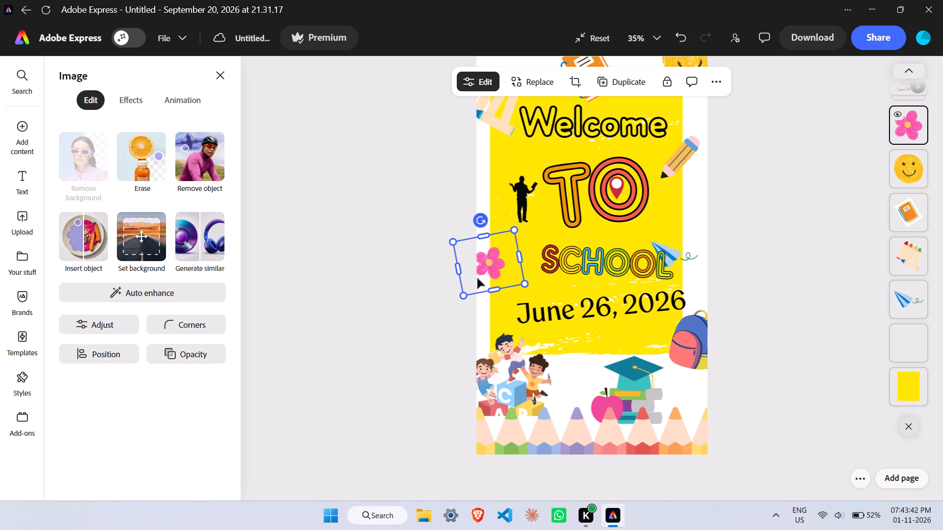
{"action": "left_click", "coordinate": [481, 283]}
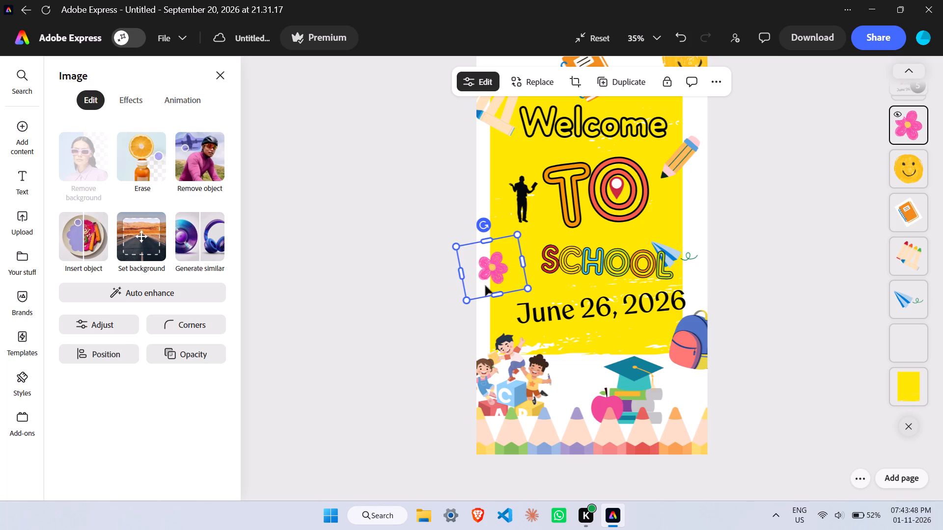
Shift the whole text group slightly left, away from the backpack.
{"action": "left_click_drag", "start_coordinate": [555, 319], "coordinate": [550, 321]}
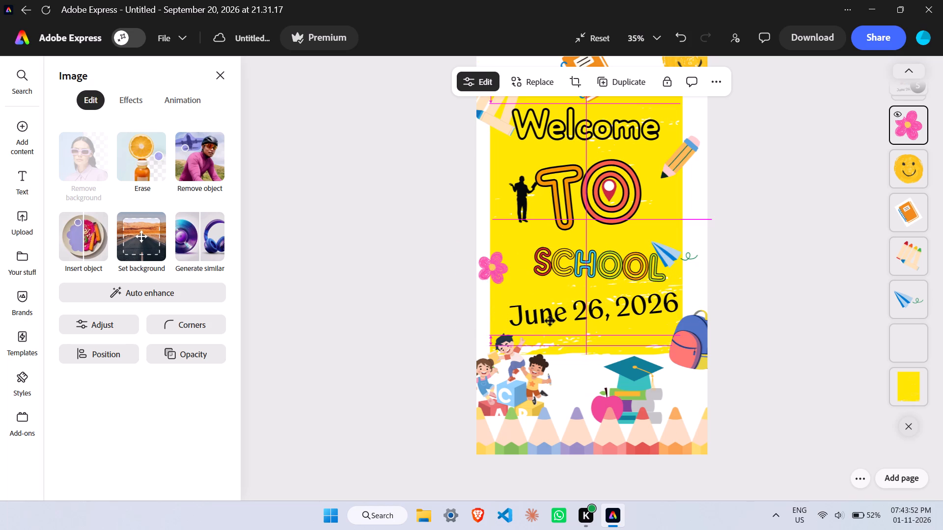
{"action": "left_click_drag", "start_coordinate": [550, 321], "coordinate": [551, 320]}
Nudge the "June 26, 2026" line left and straighten it to horizontal.
{"action": "left_click", "coordinate": [551, 320]}
{"action": "left_click_drag", "start_coordinate": [556, 309], "coordinate": [547, 310]}
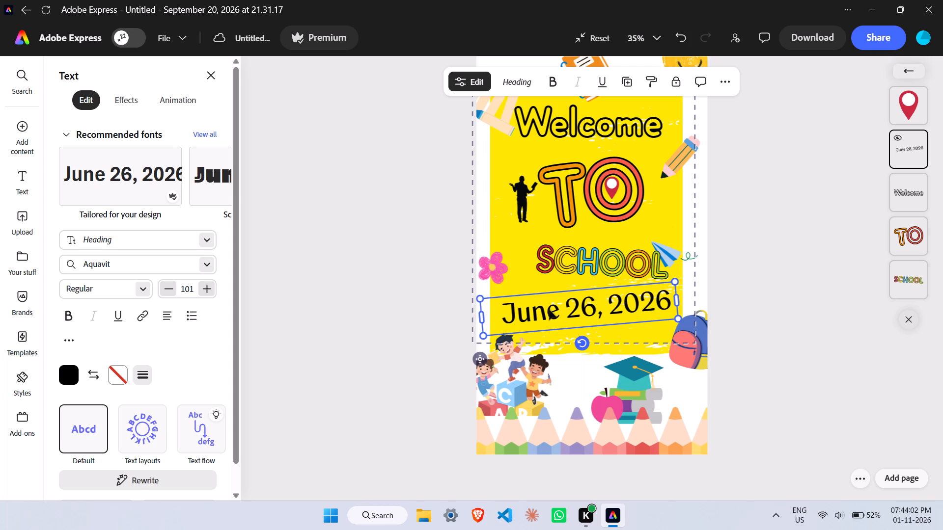
{"action": "left_click_drag", "start_coordinate": [575, 341], "coordinate": [568, 337]}
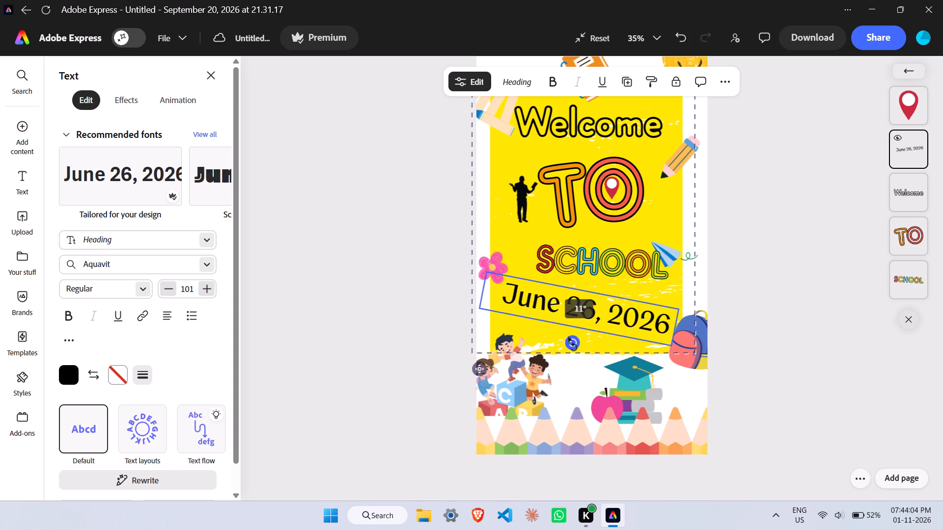
{"action": "left_click_drag", "start_coordinate": [568, 337], "coordinate": [576, 336]}
{"action": "left_click", "coordinate": [565, 317]}
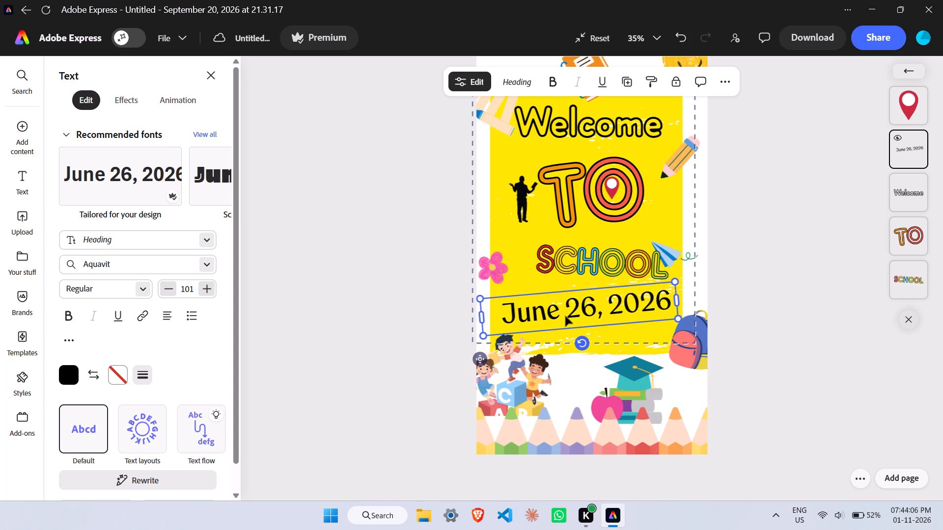
{"action": "left_click_drag", "start_coordinate": [579, 341], "coordinate": [574, 342]}
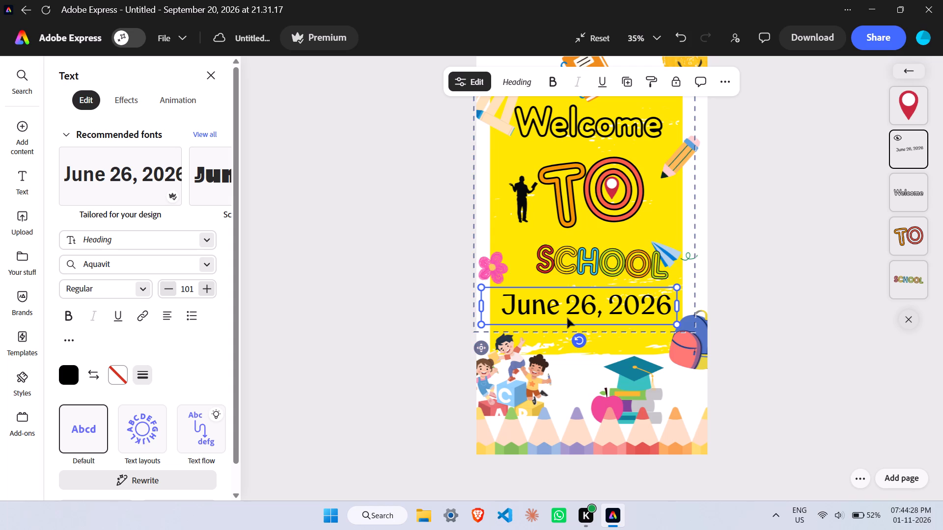
Move the date line slightly up and right, close beneath "SCHOOL".
{"action": "left_click_drag", "start_coordinate": [569, 308], "coordinate": [572, 306]}
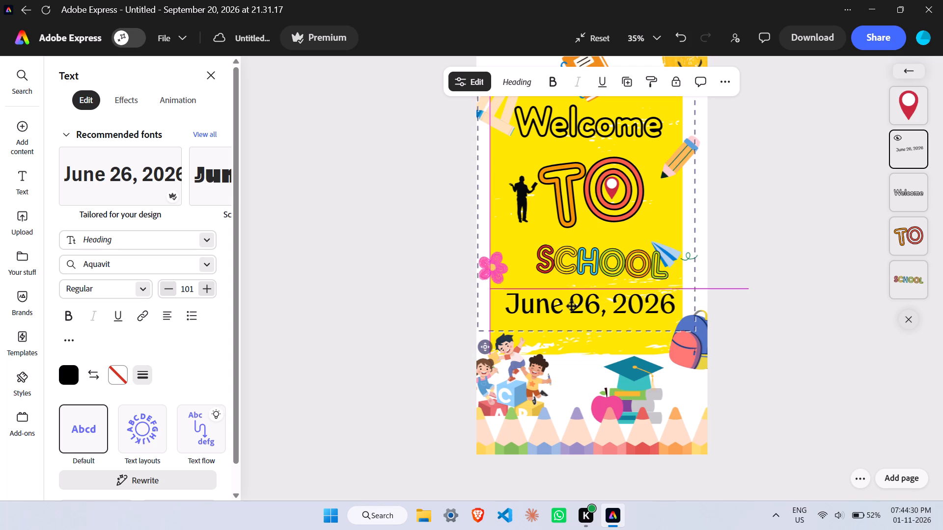
{"action": "left_click_drag", "start_coordinate": [572, 306], "coordinate": [571, 307]}
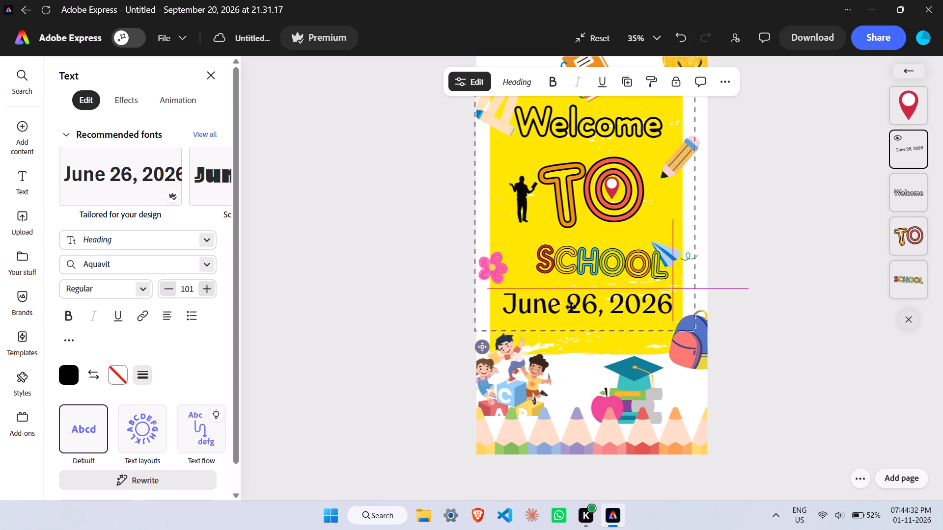
{"action": "left_click_drag", "start_coordinate": [571, 307], "coordinate": [573, 288]}
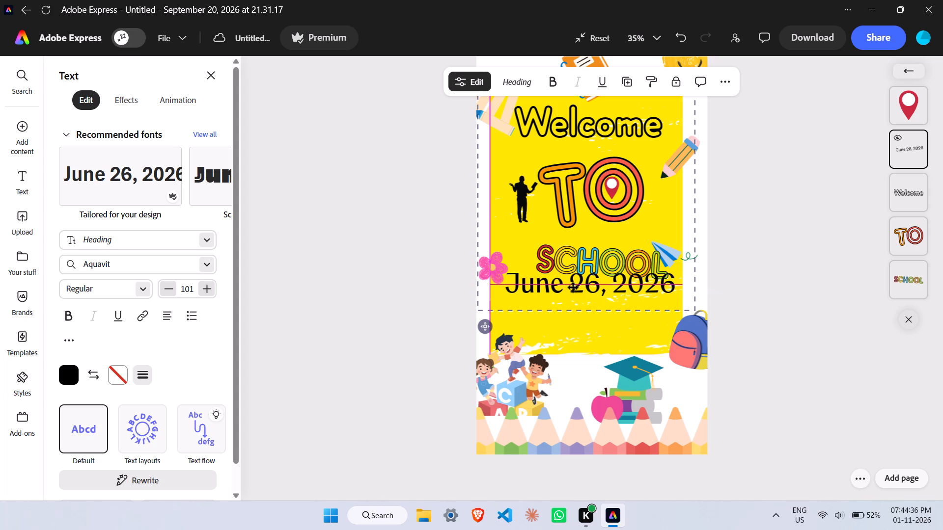
{"action": "left_click_drag", "start_coordinate": [573, 288], "coordinate": [585, 302]}
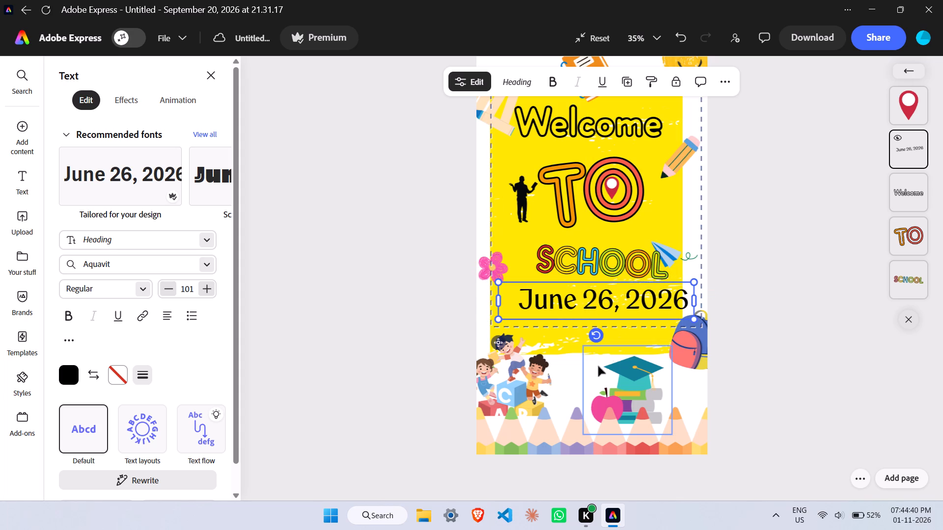
Move the backpack down to sit beside the stack of books, just above the coloured pencils.
{"action": "left_click", "coordinate": [694, 367]}
{"action": "left_click_drag", "start_coordinate": [692, 356], "coordinate": [692, 366]}
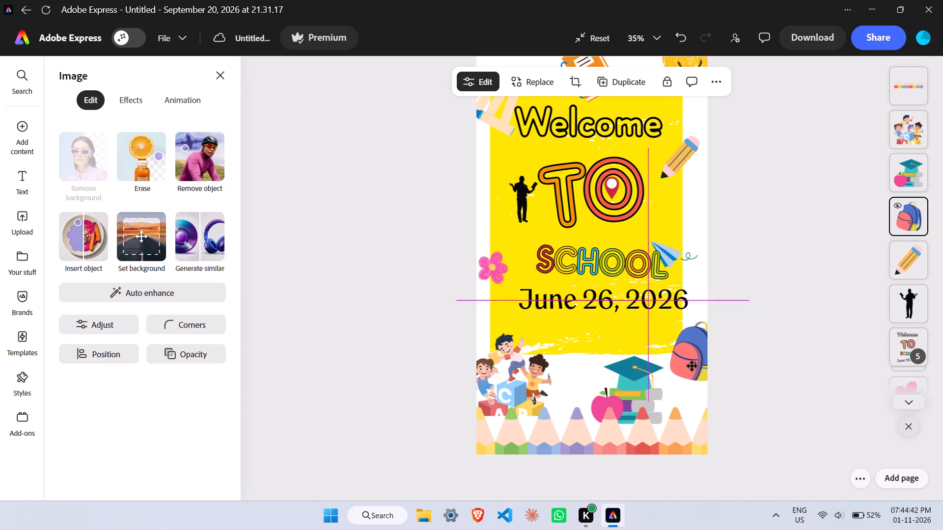
{"action": "left_click_drag", "start_coordinate": [692, 366], "coordinate": [698, 397]}
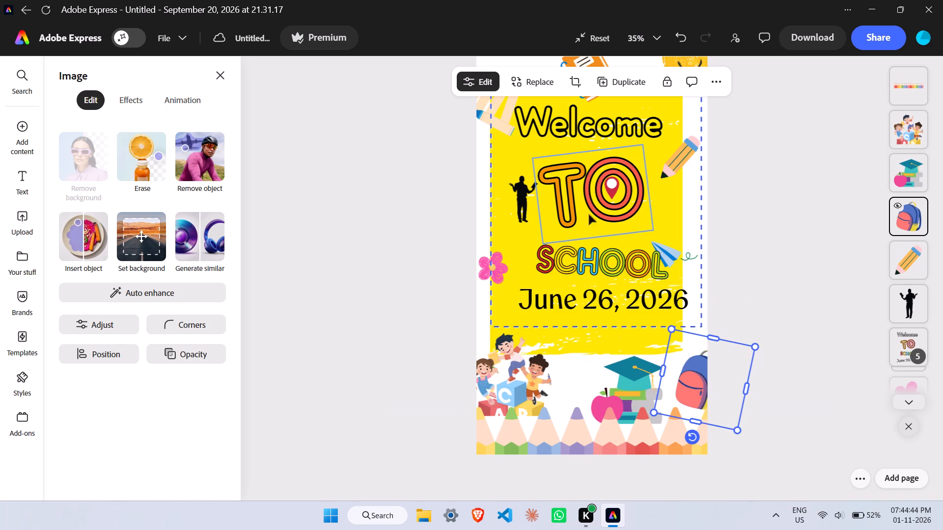
Shift the text group slightly left to align it with the poster's vertical centre line.
{"action": "left_click", "coordinate": [589, 195]}
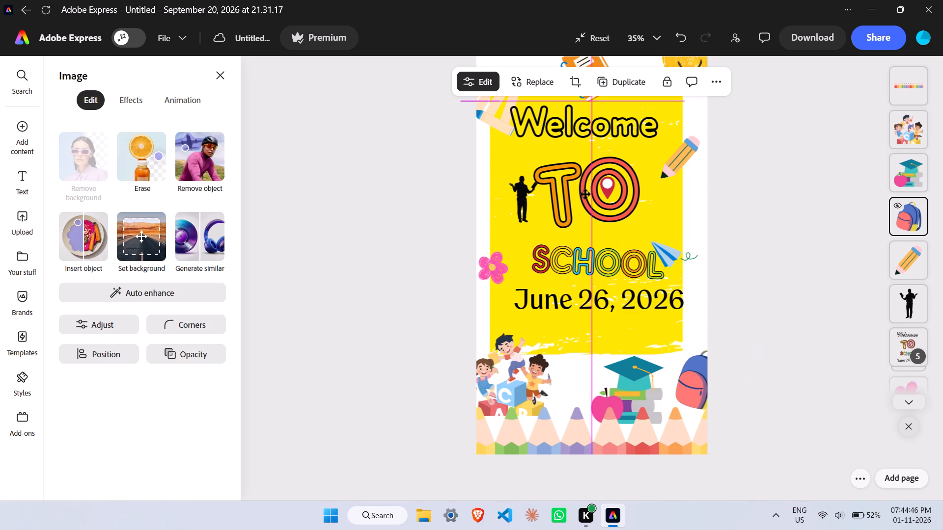